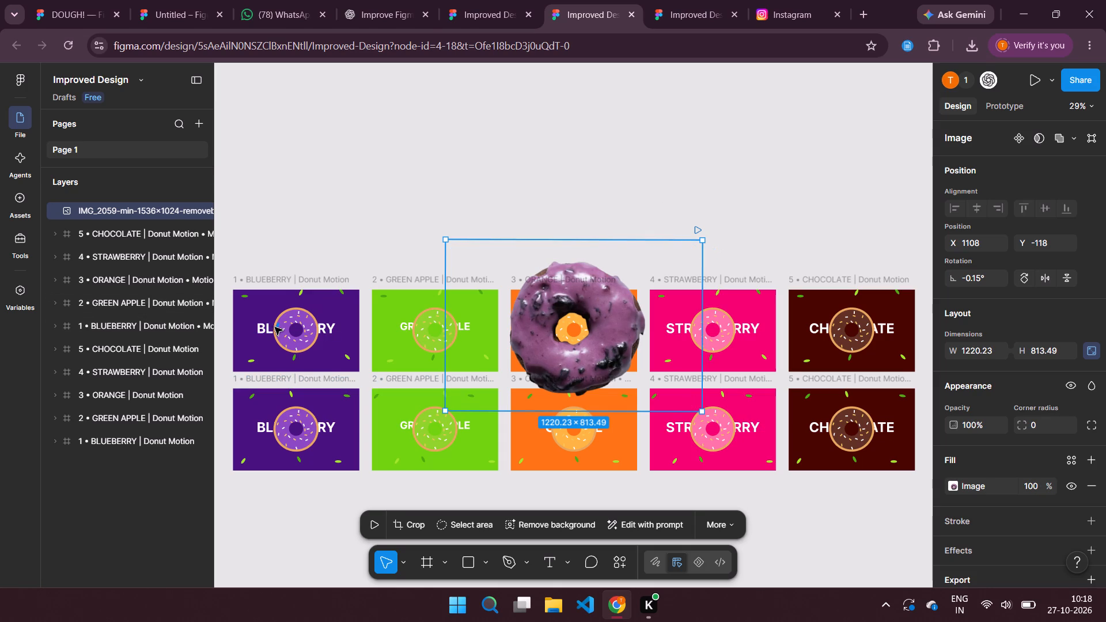
click(311, 337)
click(307, 347)
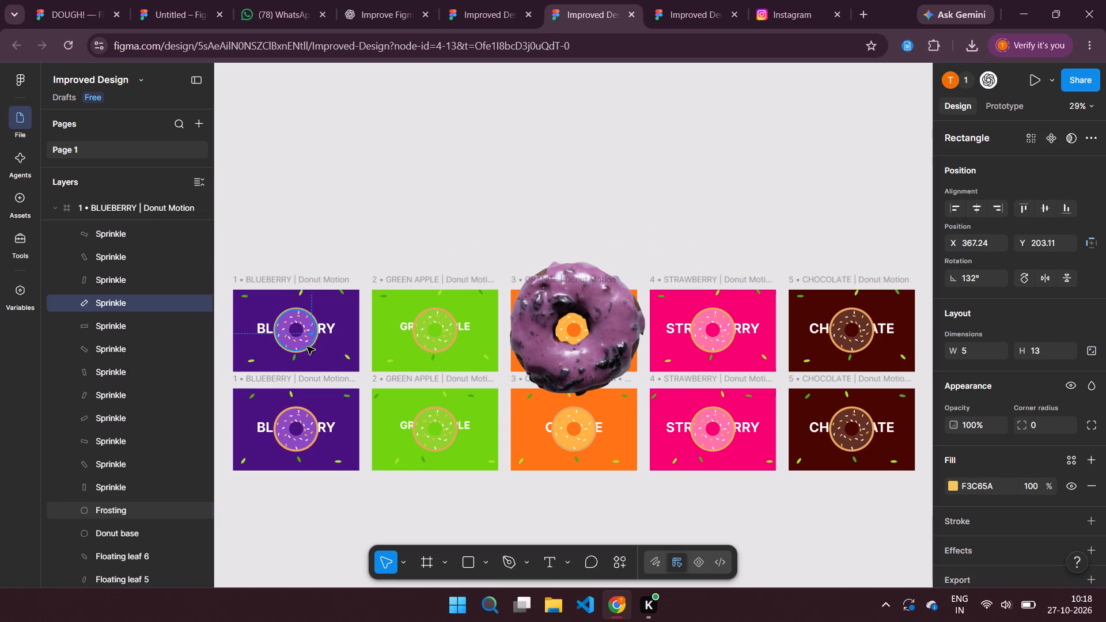
key(Delete)
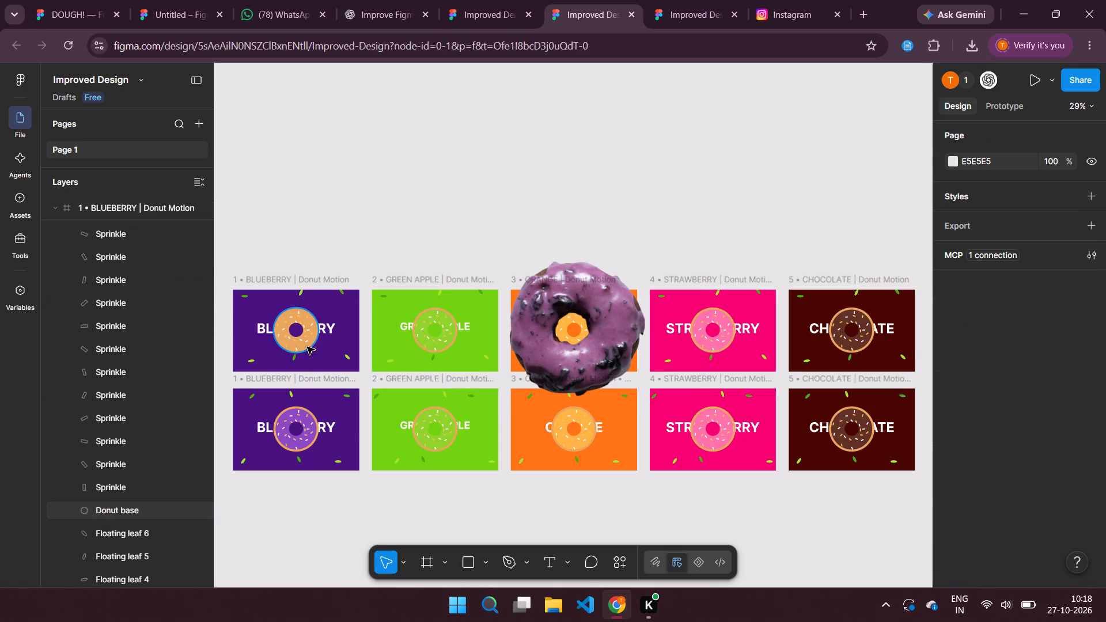
click(307, 347)
key(Delete)
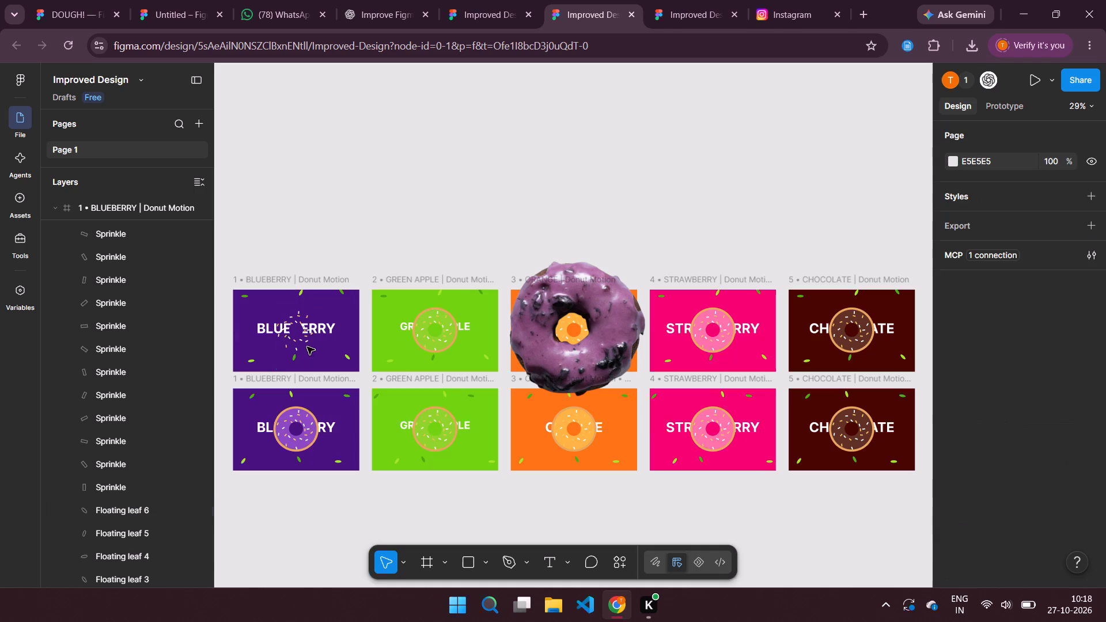
Select one of the leftover Sprinkle rectangles in the upper-row "1 • BLUEBERRY | Donut Motion" frame.
click(307, 347)
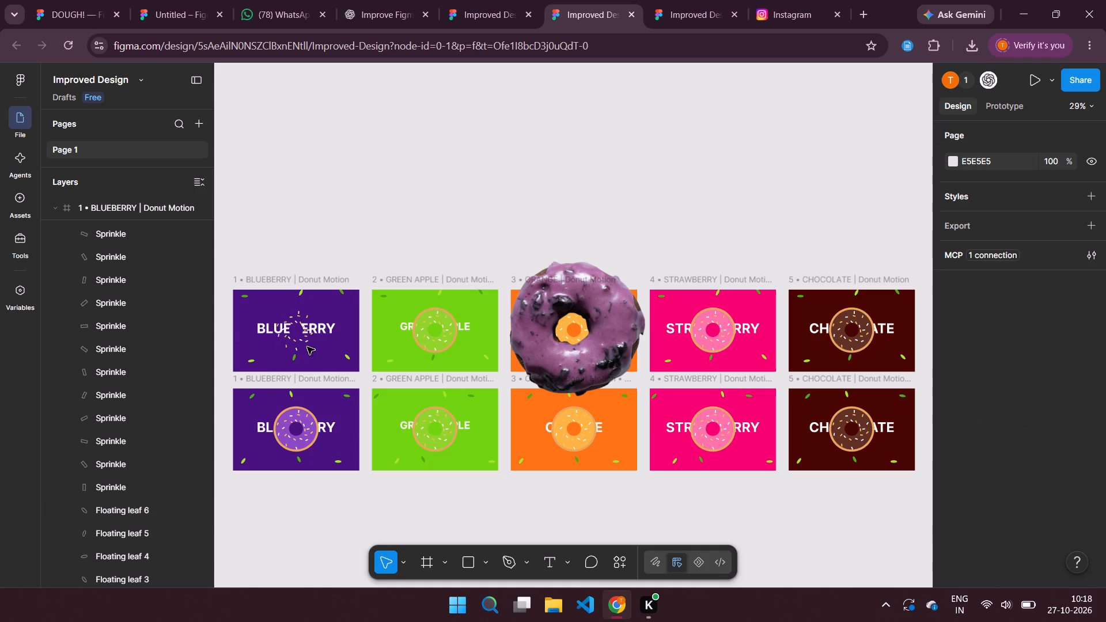
click(302, 338)
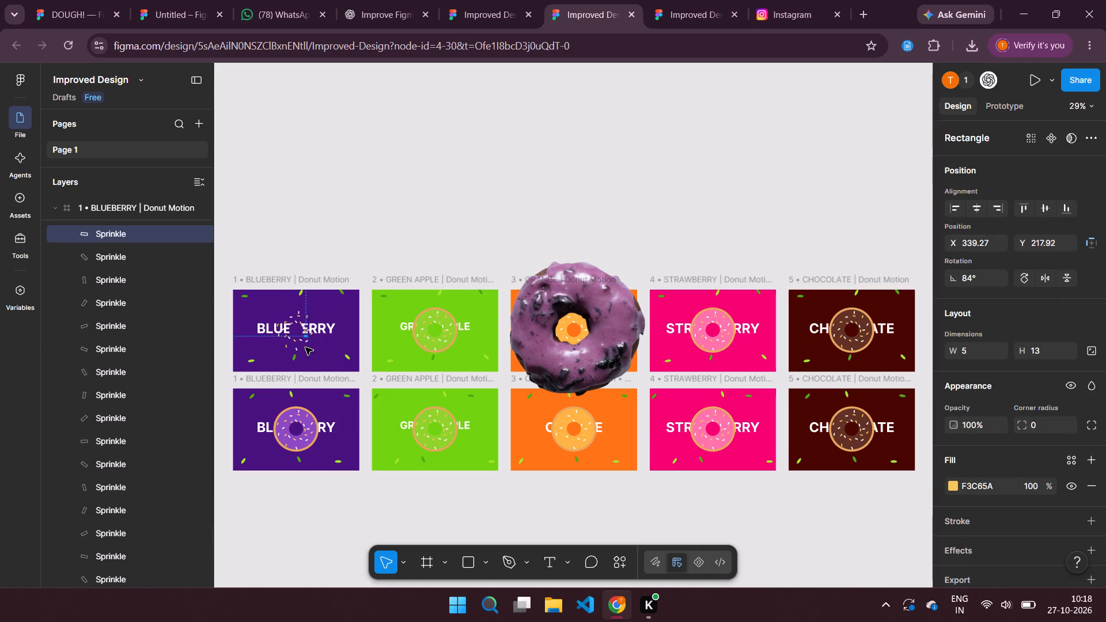
Delete a single sprinkle from the donut in the upper BLUEBERRY frame of Improved Design.
click(305, 339)
click(296, 345)
key(Delete)
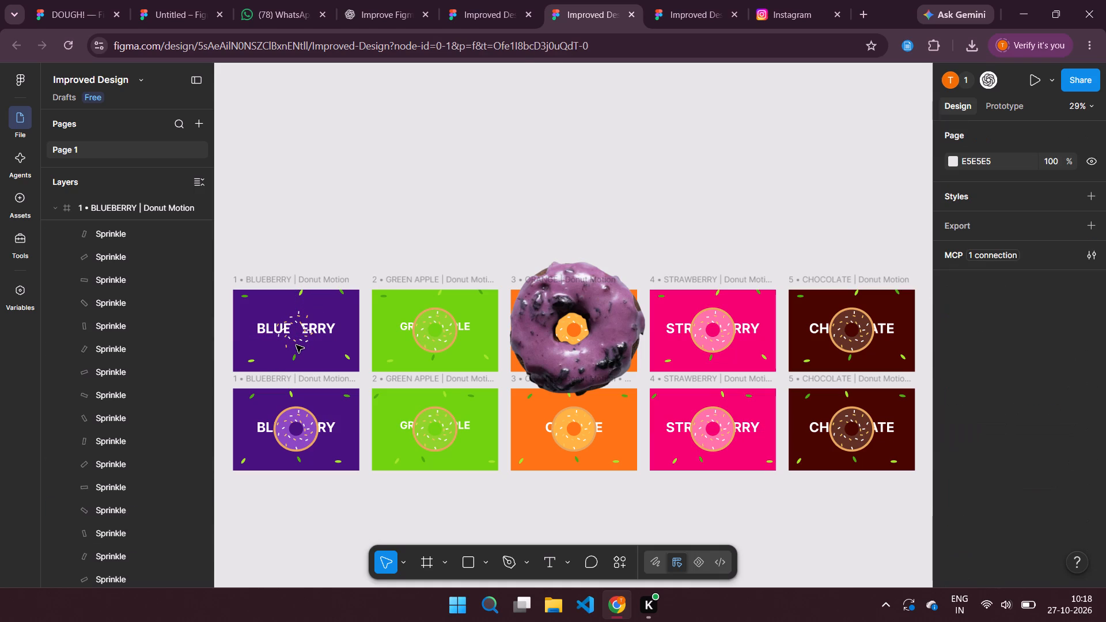
Select all the remaining Sprinkle layers in the upper BLUEBERRY frame and delete them.
scroll(130, 248, up, 1)
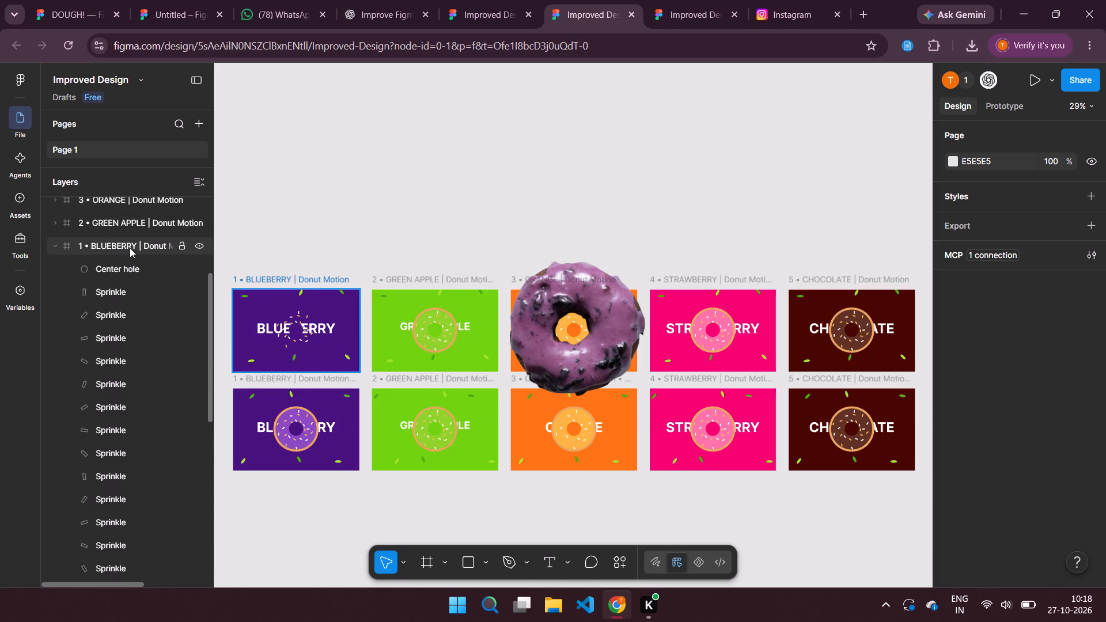
scroll(130, 248, up, 2)
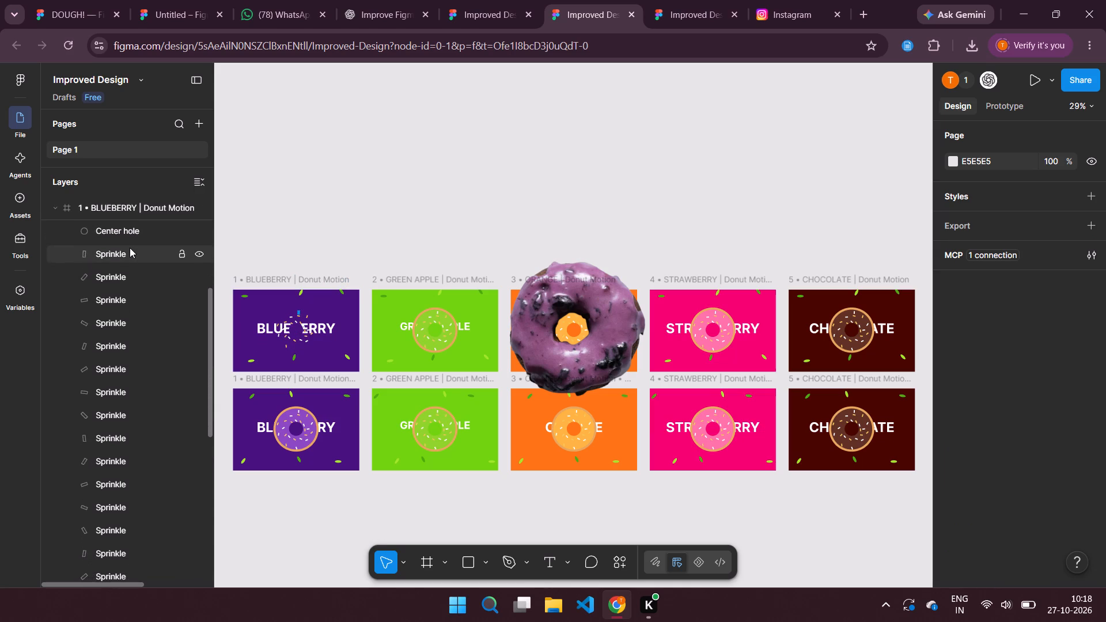
shift+click(130, 248)
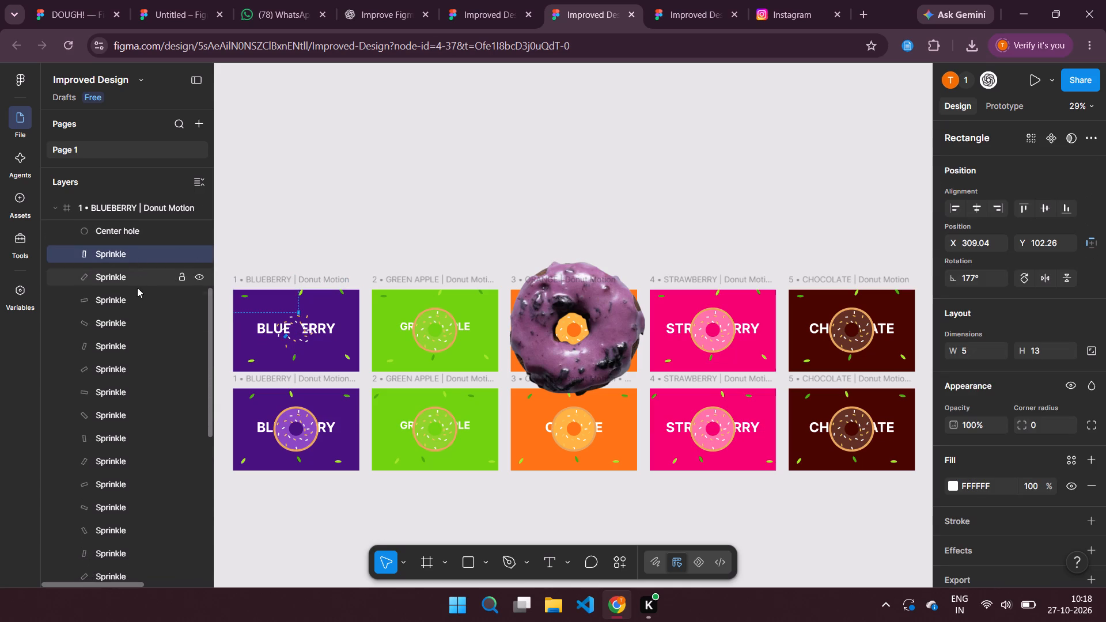
shift+double_click(141, 441)
shift+scroll(141, 441, right, 1)
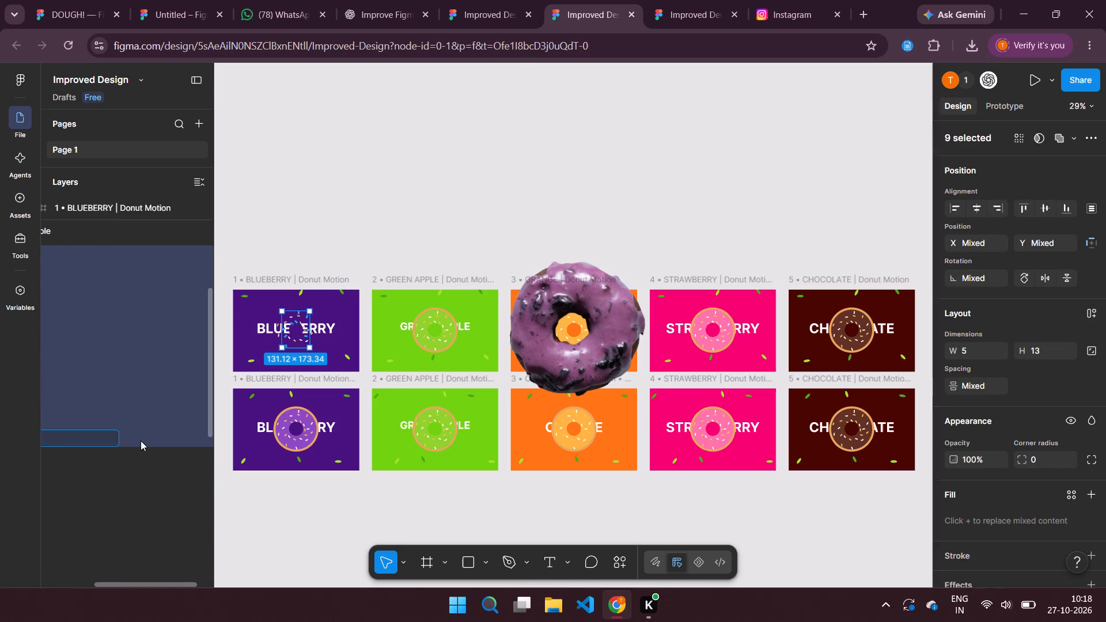
shift+scroll(141, 441, right, 3)
key(shift+Down)
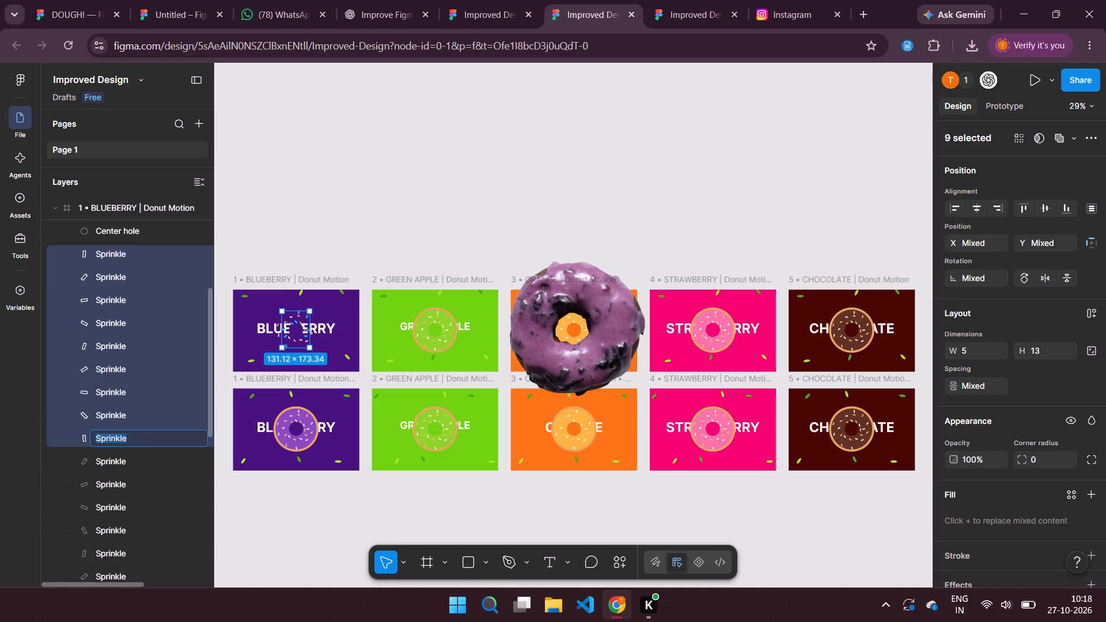
key(shift+Down)
key(shift+Down)
shift+click(142, 560)
scroll(142, 560, down, 1)
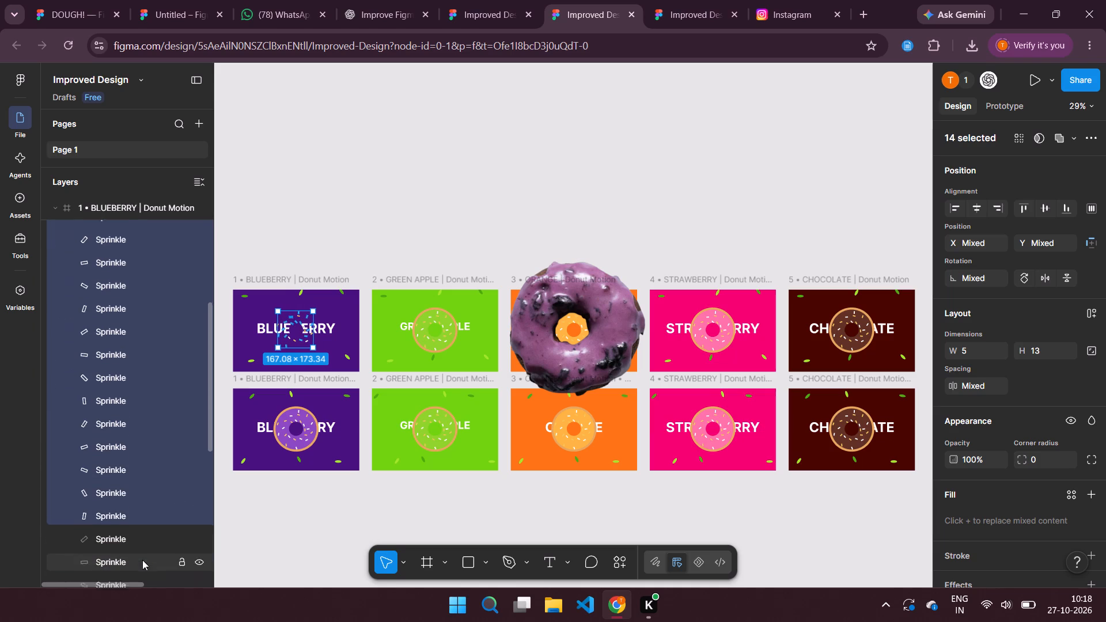
scroll(142, 560, down, 2)
shift+click(142, 560)
shift+scroll(142, 560, right, 1)
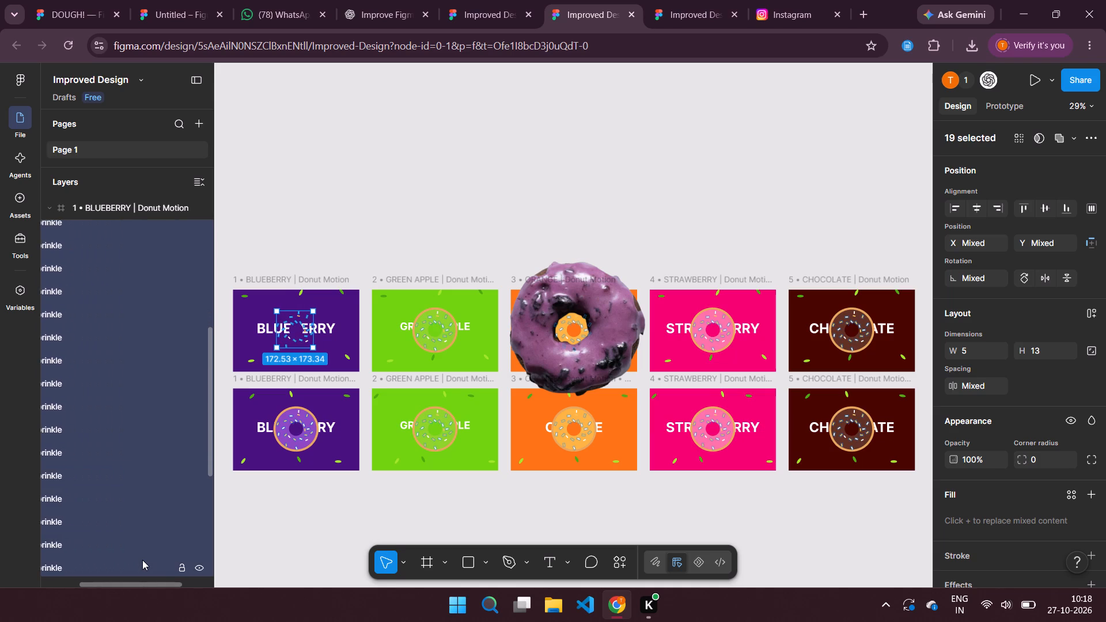
shift+scroll(142, 560, right, 2)
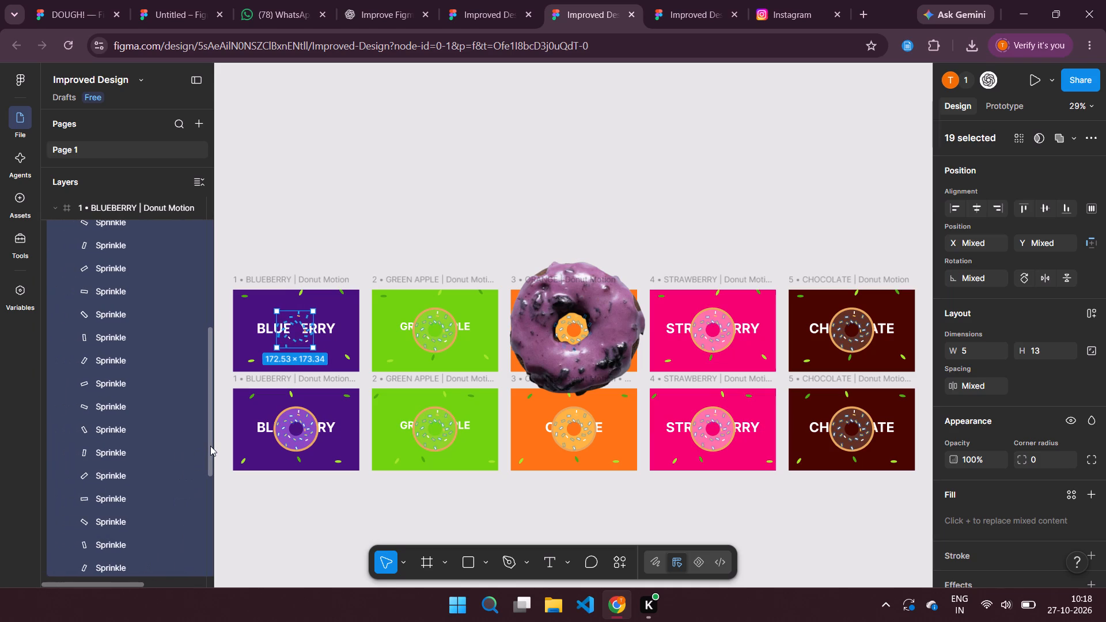
shift+drag(210, 446, 217, 518)
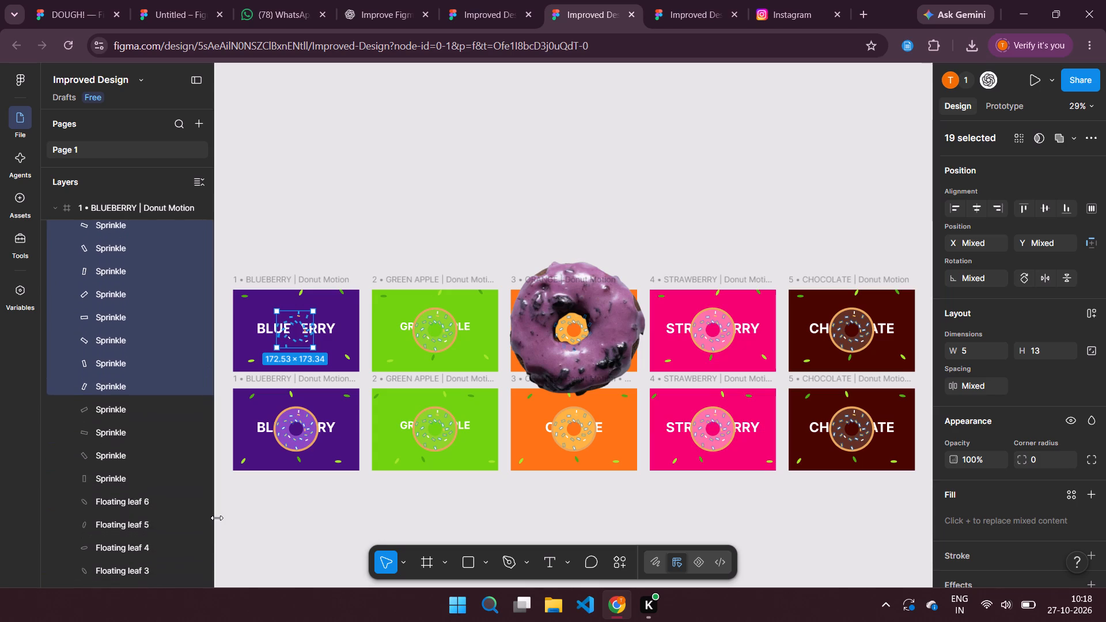
shift+click(152, 484)
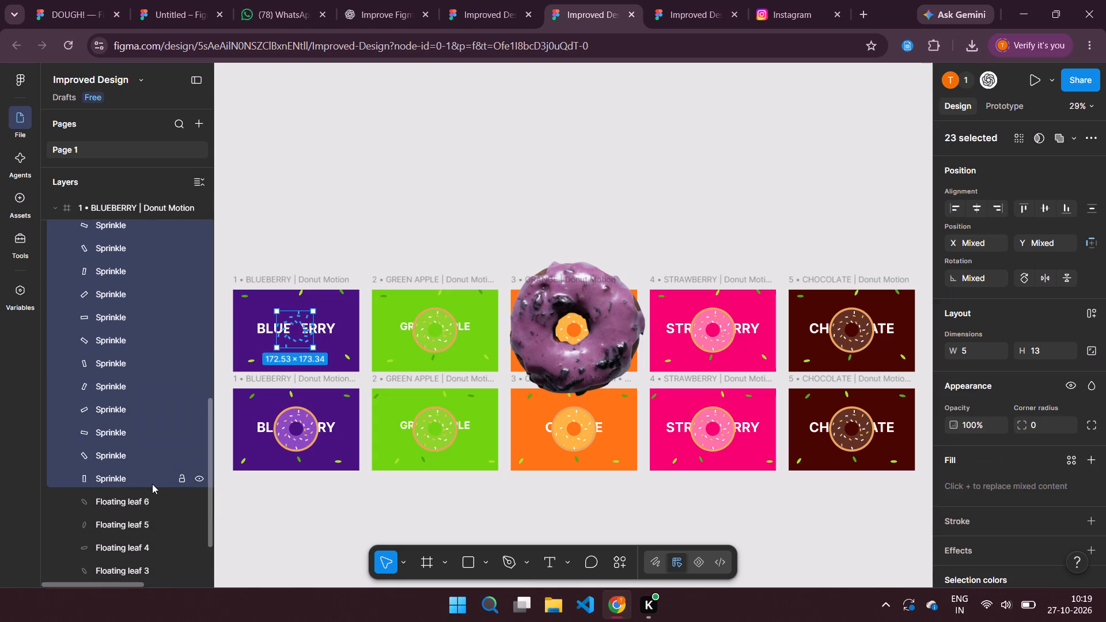
key(Delete)
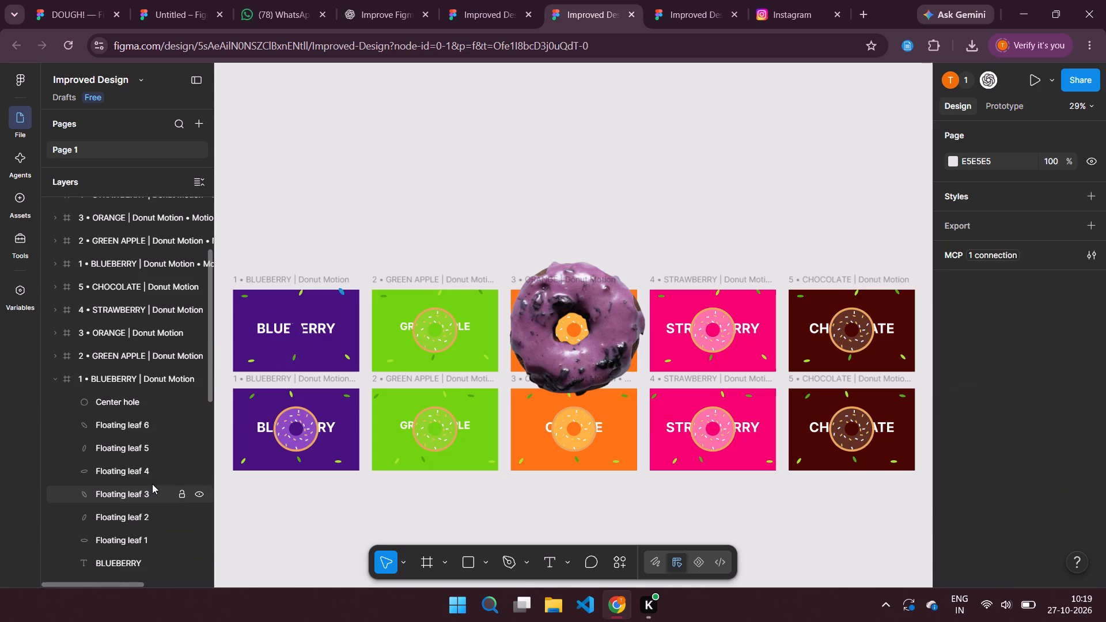
Delete the layers Floating leaf 1 to Floating leaf 6 from the upper BLUEBERRY frame.
shift+click(138, 426)
shift+scroll(138, 426, down, 1)
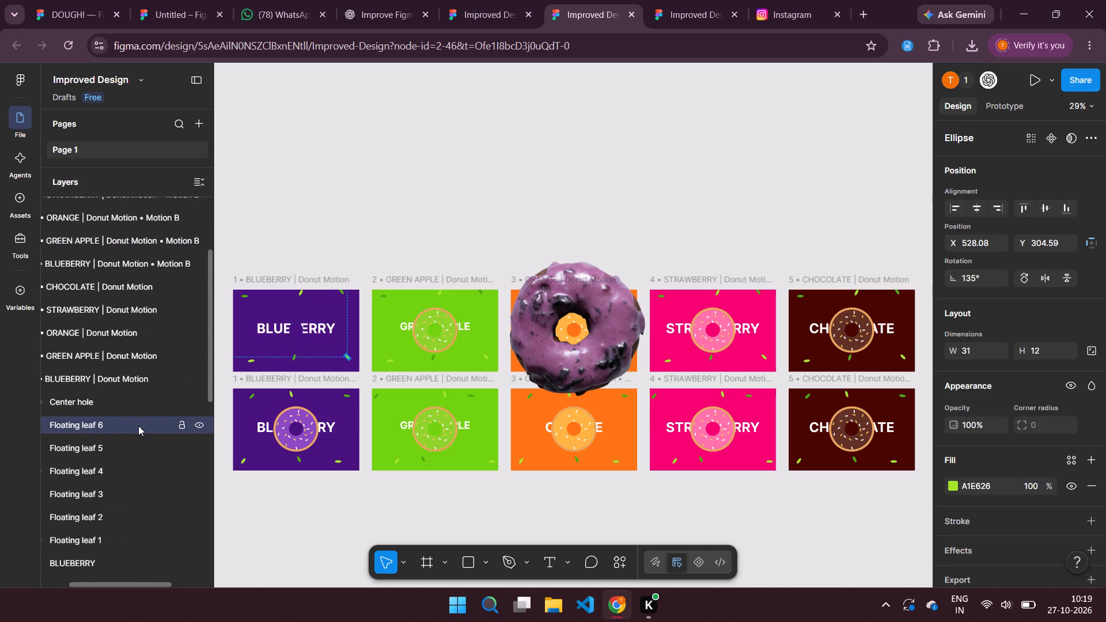
shift+scroll(138, 426, down, 1)
shift+click(121, 532)
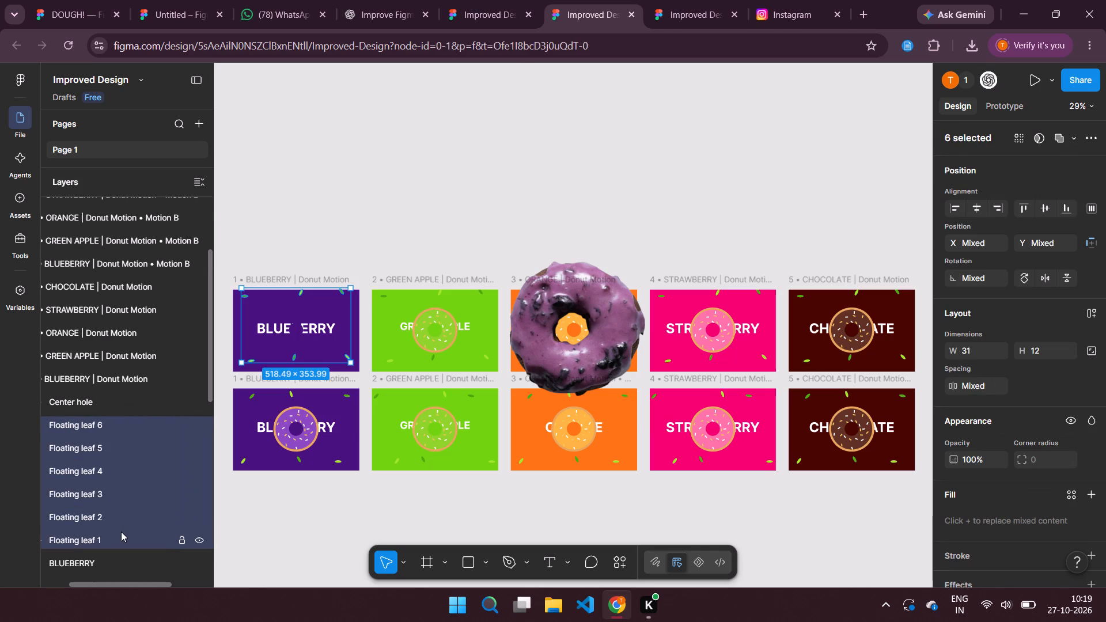
key(Delete)
Move the purple donut image to the empty canvas above the BLUEBERRY frames and scale it down to about 512 × 342.
drag(553, 334, 483, 336)
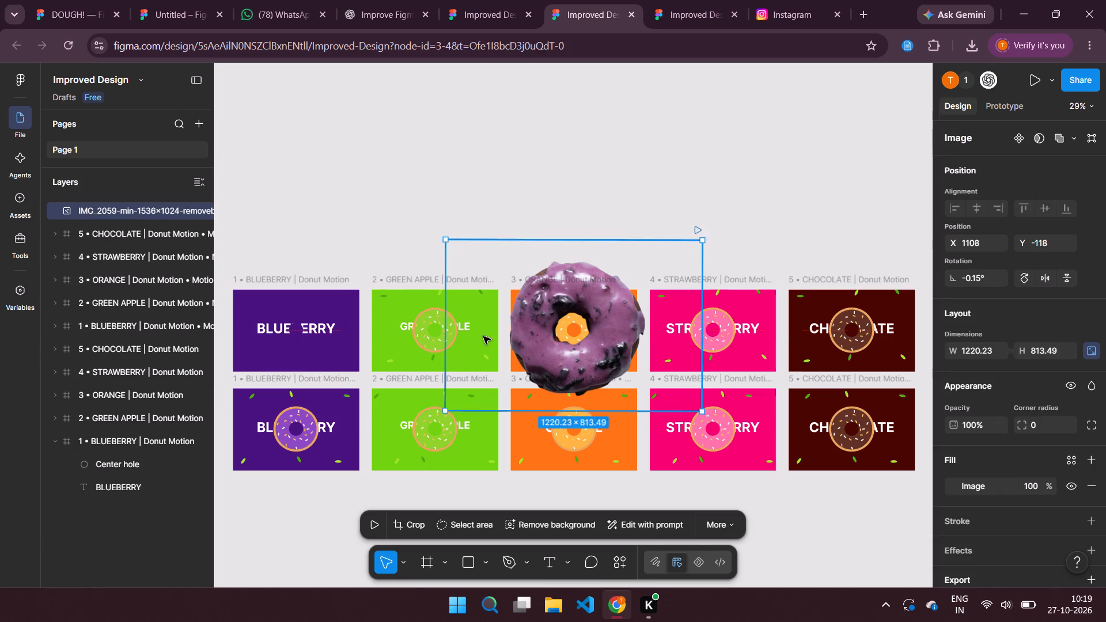
drag(483, 336, 275, 339)
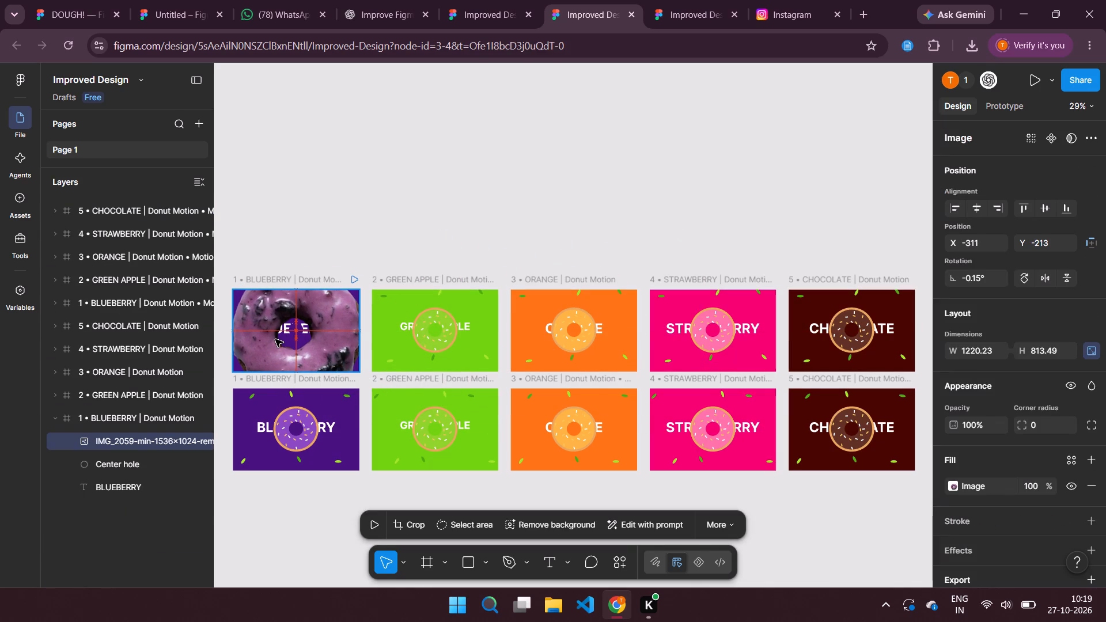
drag(275, 339, 276, 339)
drag(276, 339, 279, 350)
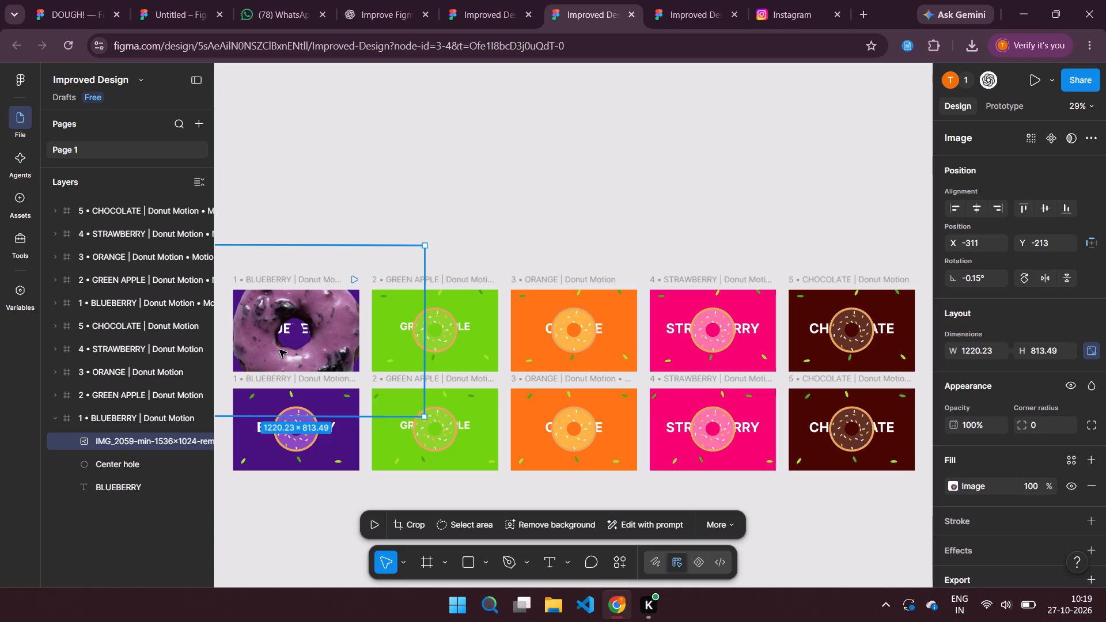
drag(279, 350, 372, 192)
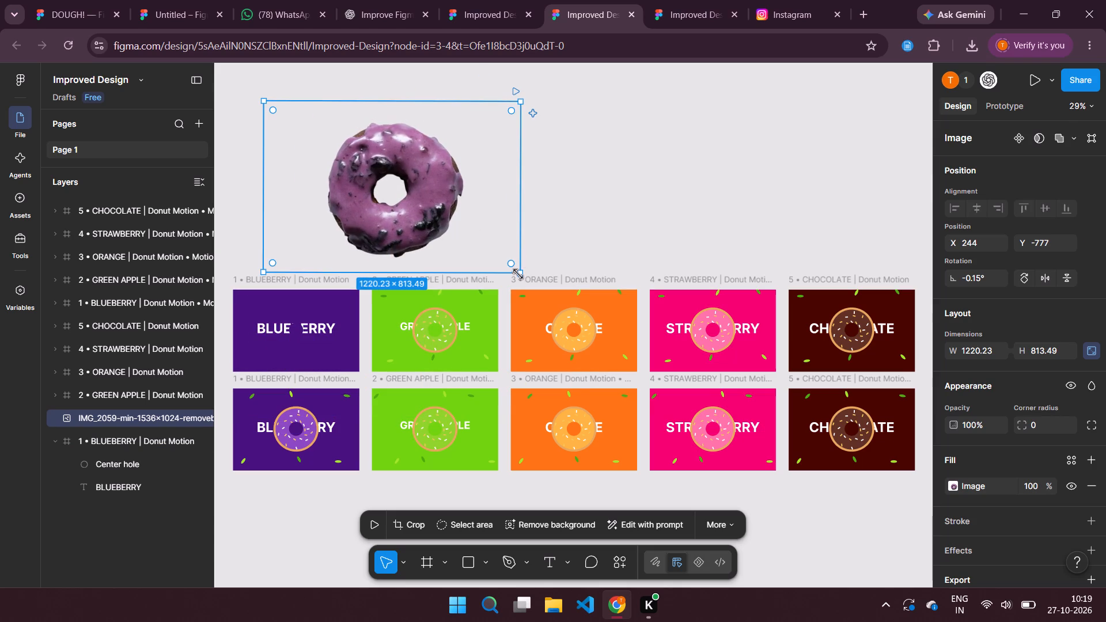
scroll(522, 273, right, 1)
drag(522, 272, 357, 188)
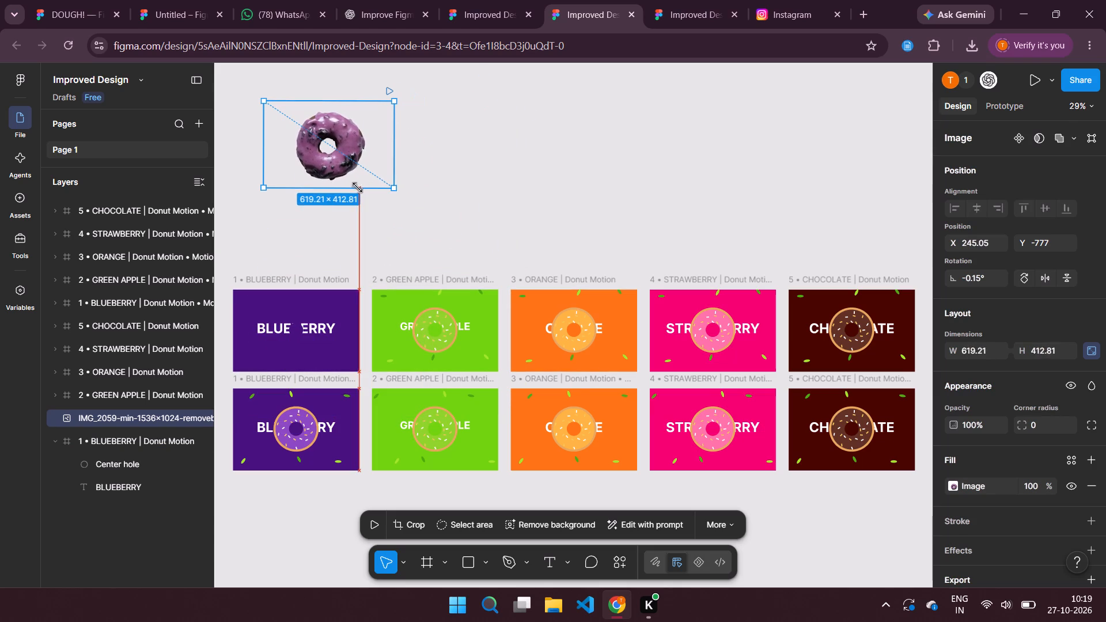
drag(357, 188, 291, 173)
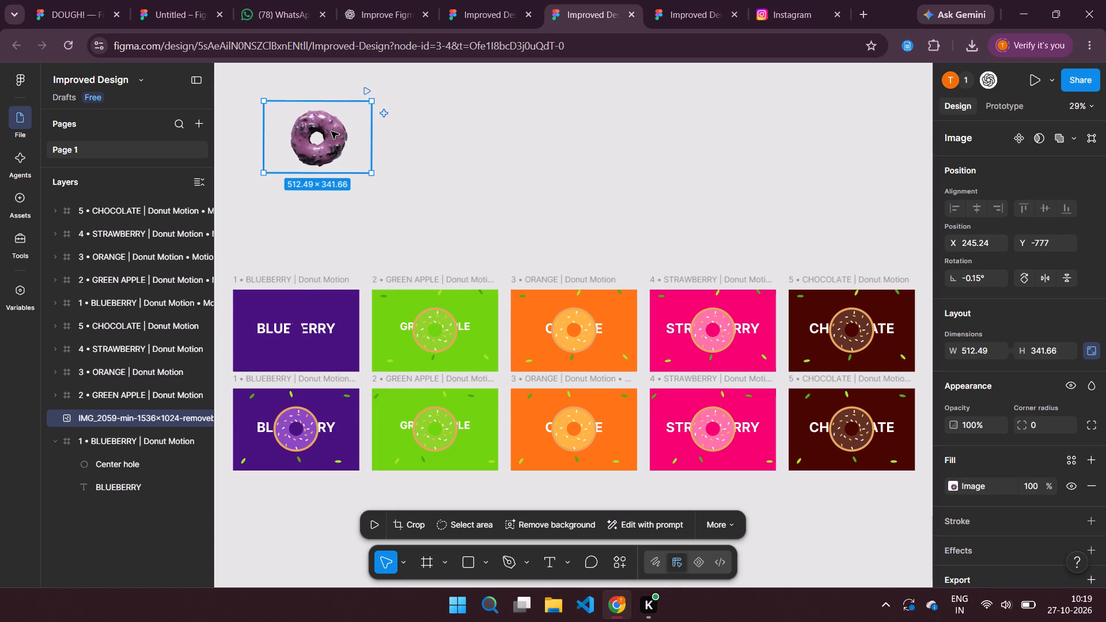
Place the purple donut image over the centre of the upper BLUEBERRY frame and scale it down to about 357 × 238.
drag(331, 131, 308, 327)
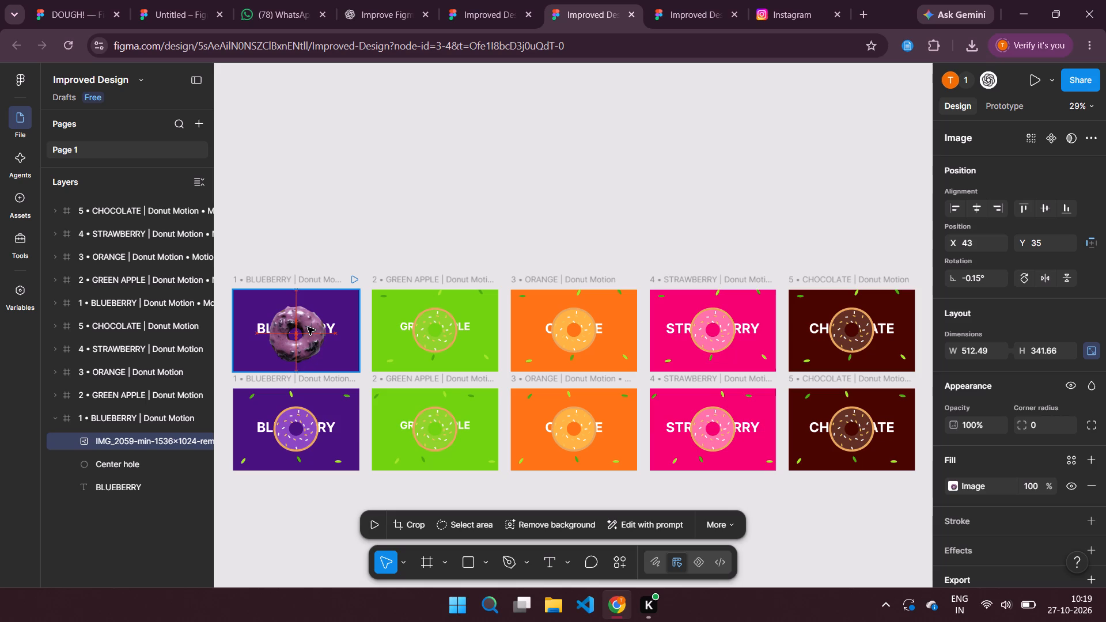
drag(308, 327, 310, 324)
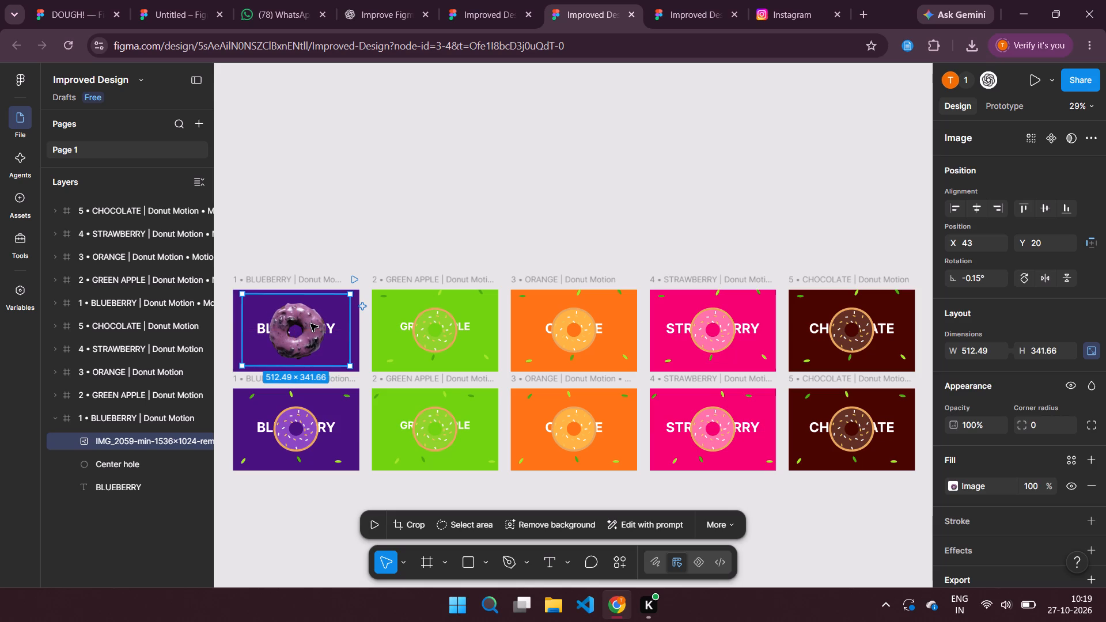
drag(350, 297, 330, 305)
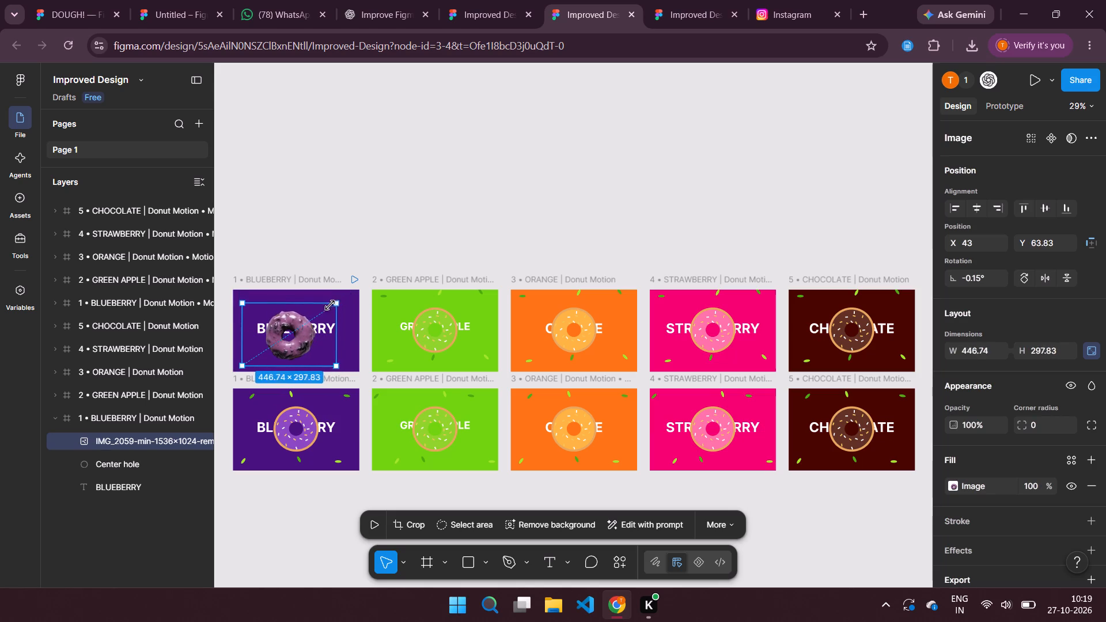
drag(330, 305, 302, 318)
drag(286, 341, 305, 329)
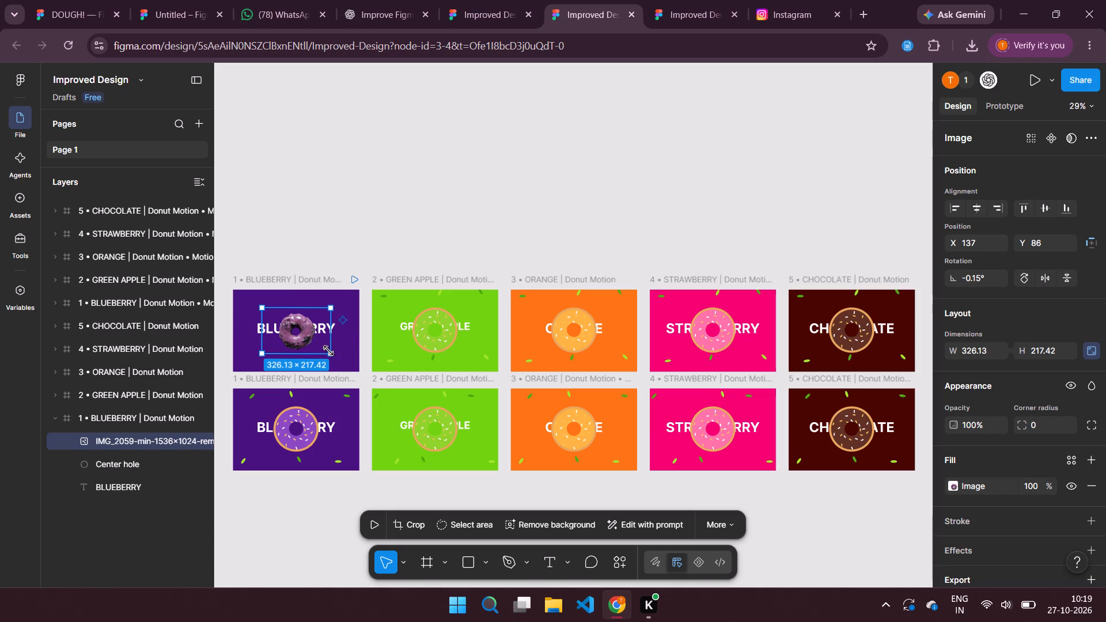
click(328, 355)
drag(304, 340, 303, 340)
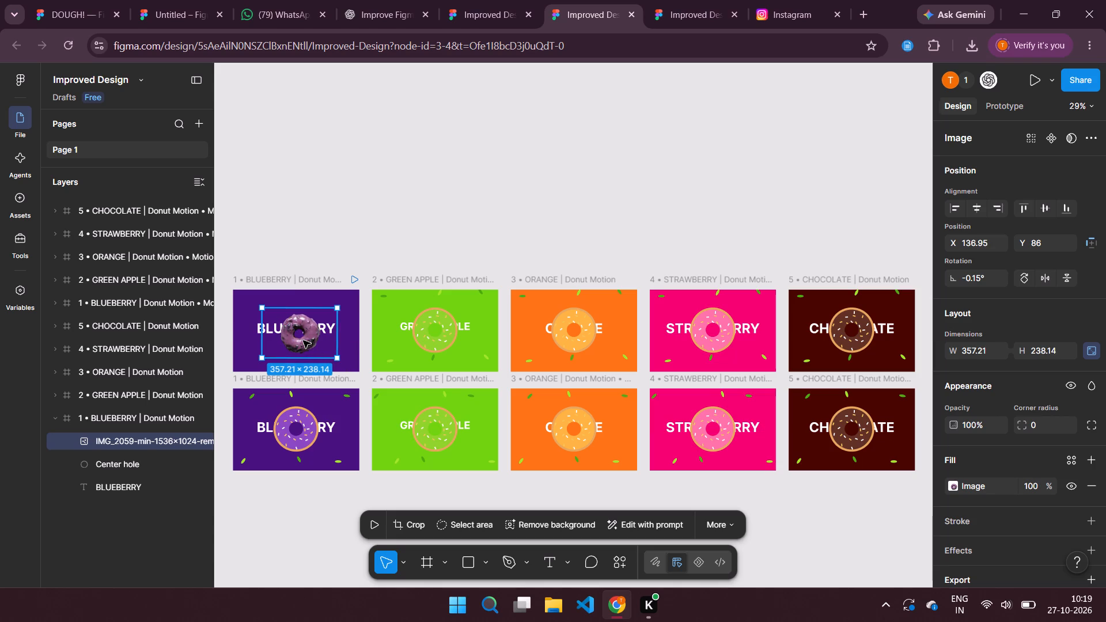
drag(303, 340, 299, 338)
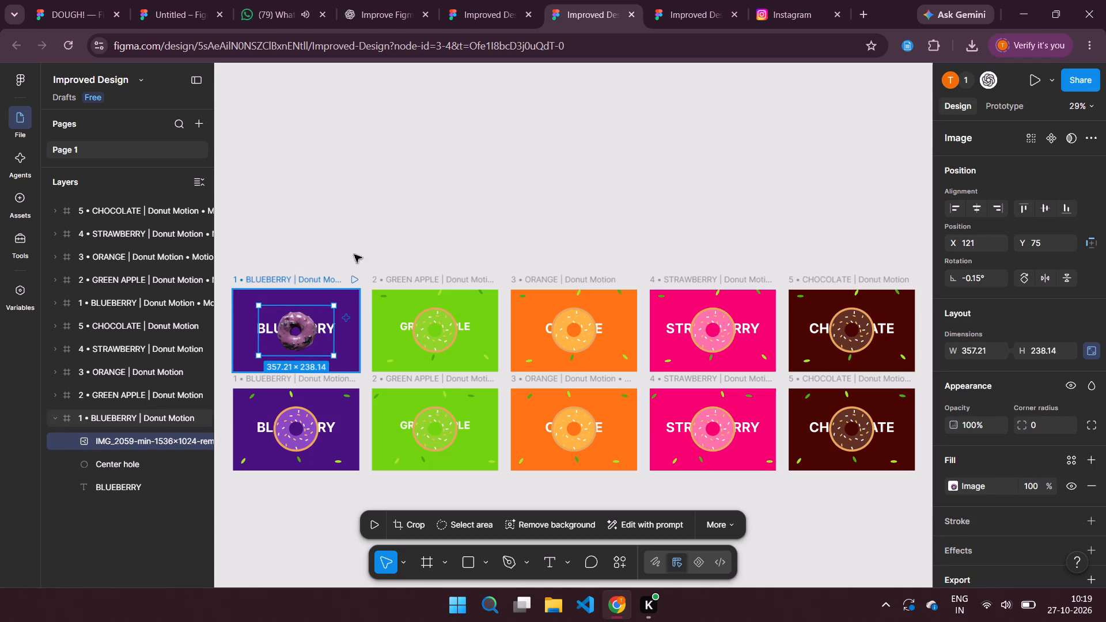
click(357, 234)
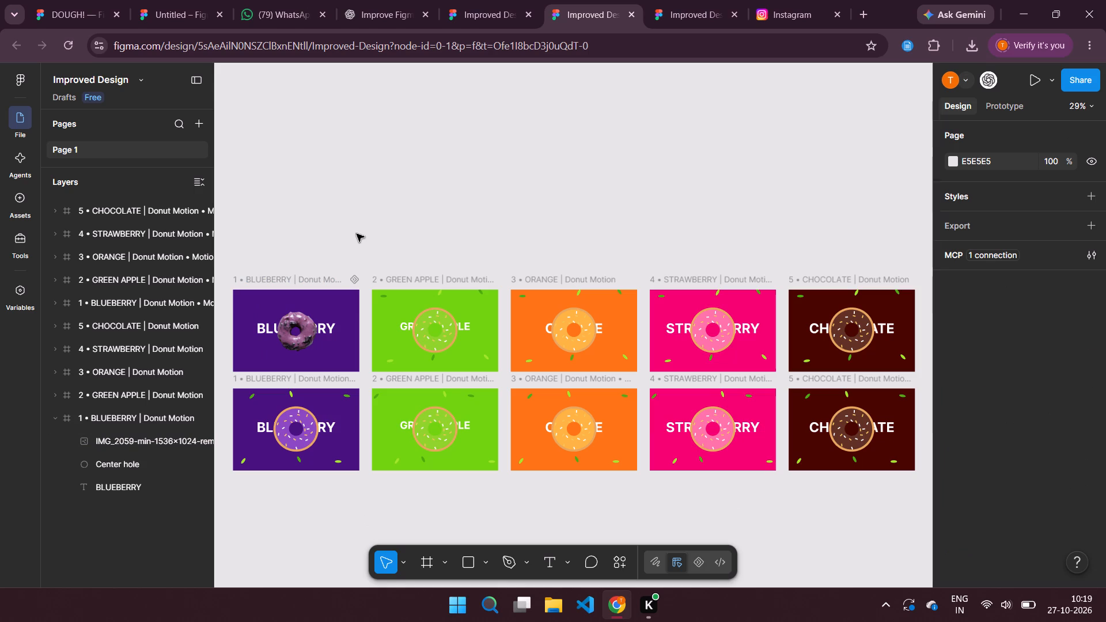
Copy the leaf image beside the purple donut in the Untitled file's first frame and paste it into Improved Design.
click(131, 1)
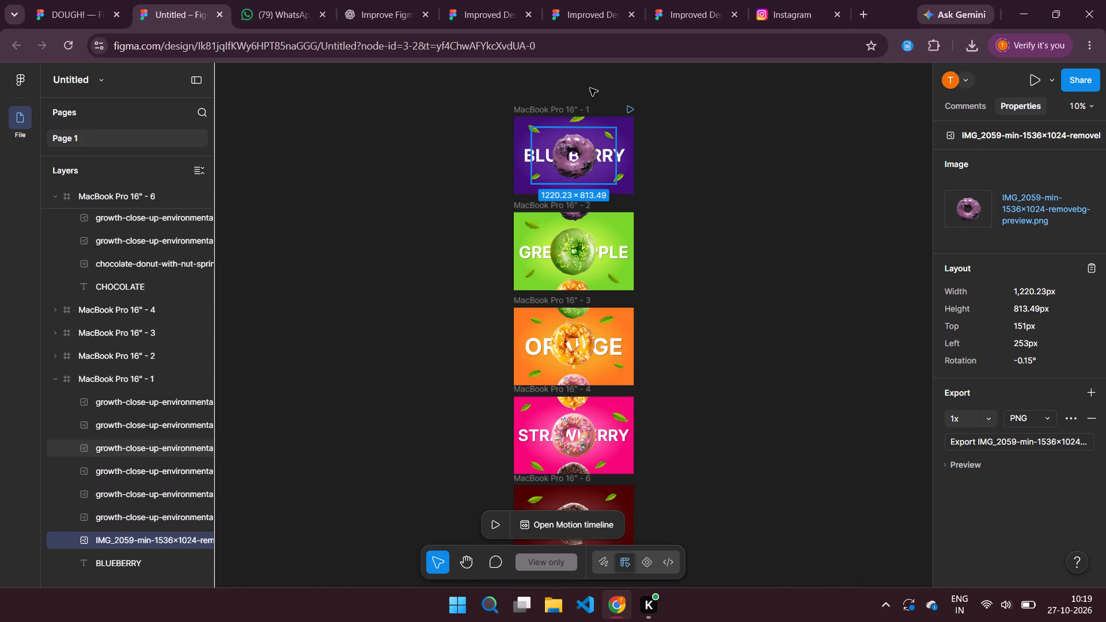
click(609, 138)
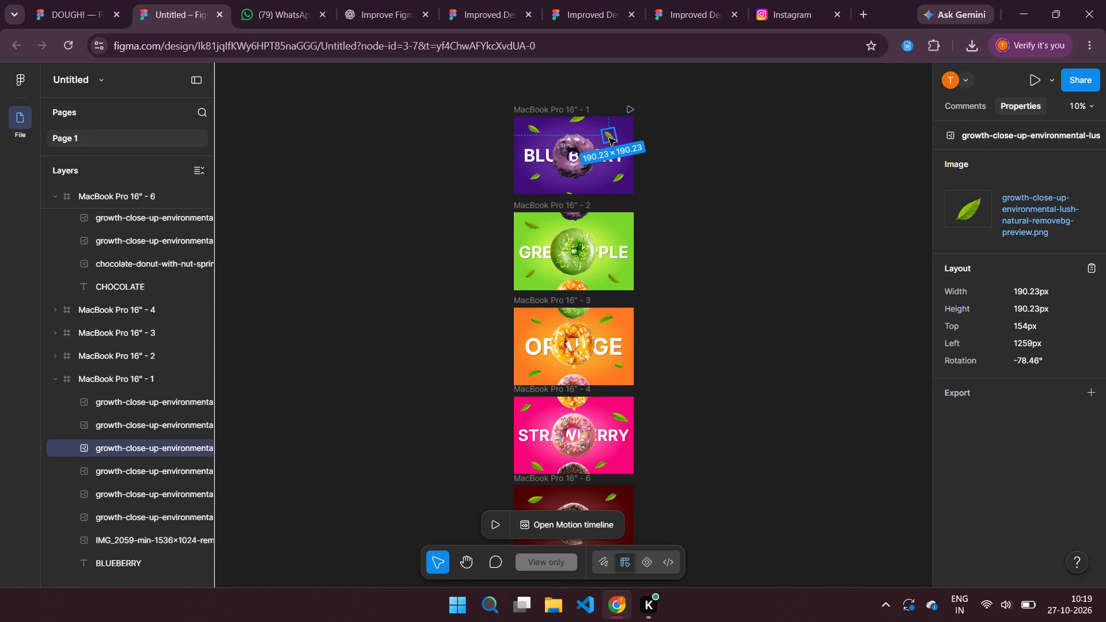
key(ctrl+c)
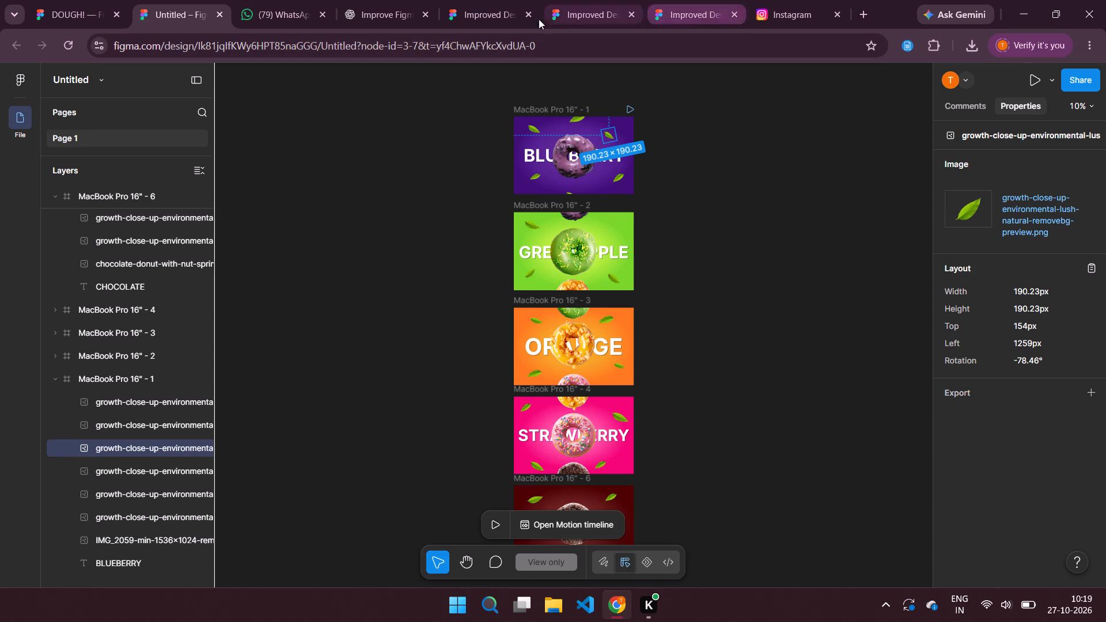
click(504, 17)
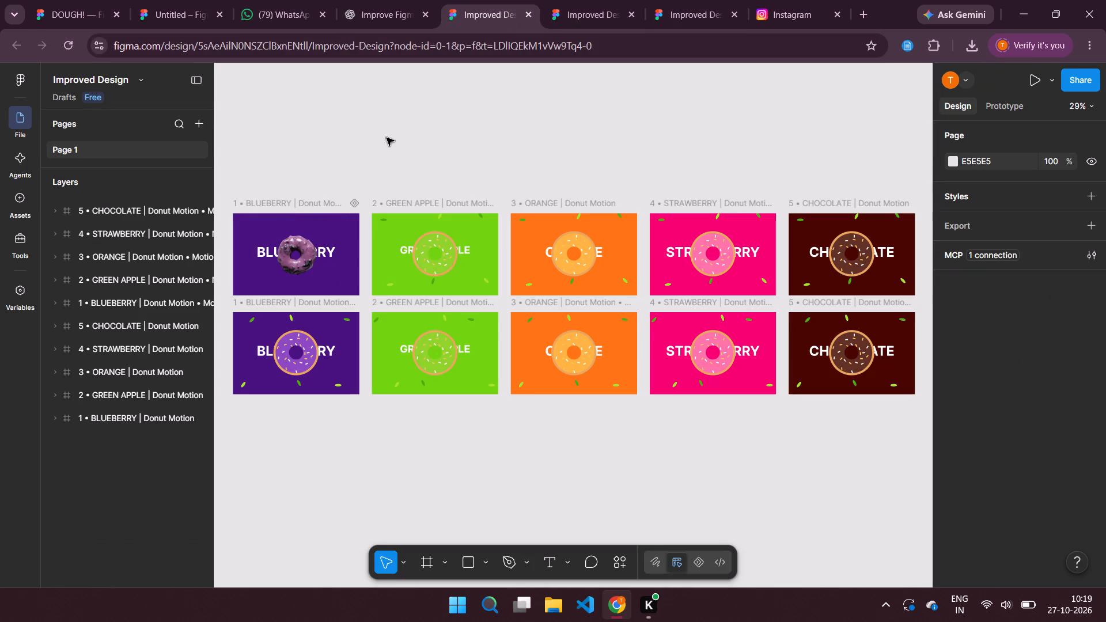
key(ctrl+v)
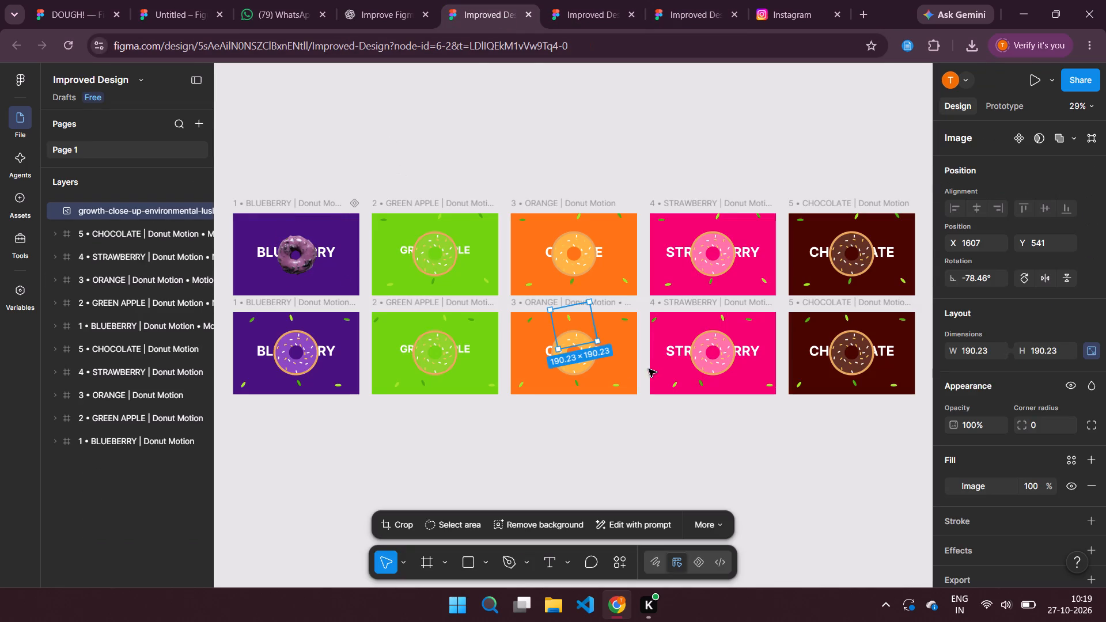
Place the pasted leaf in the upper-right corner of the upper BLUEBERRY frame and scale it down to about 112 × 112.
drag(585, 336, 467, 260)
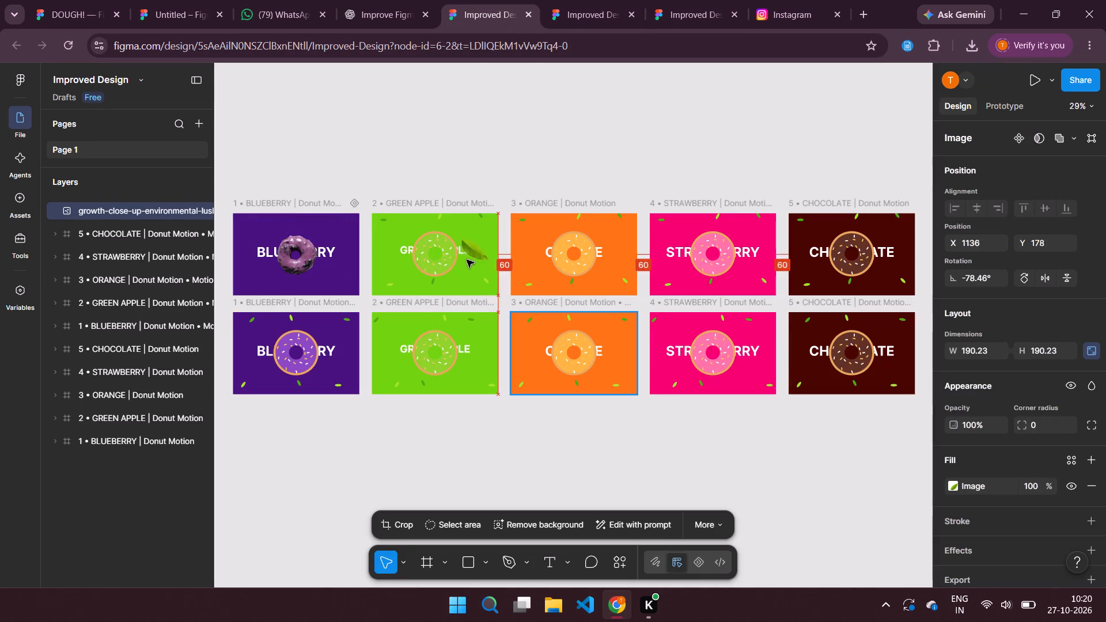
drag(467, 260, 350, 243)
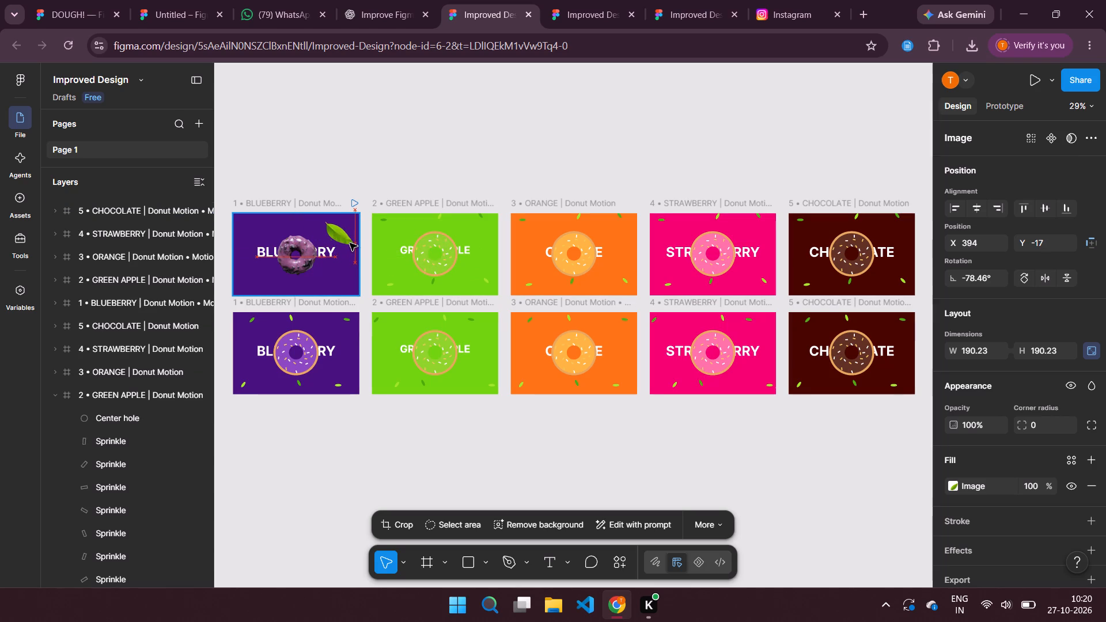
drag(350, 243, 350, 244)
drag(317, 219, 334, 237)
drag(349, 244, 341, 238)
drag(321, 222, 331, 222)
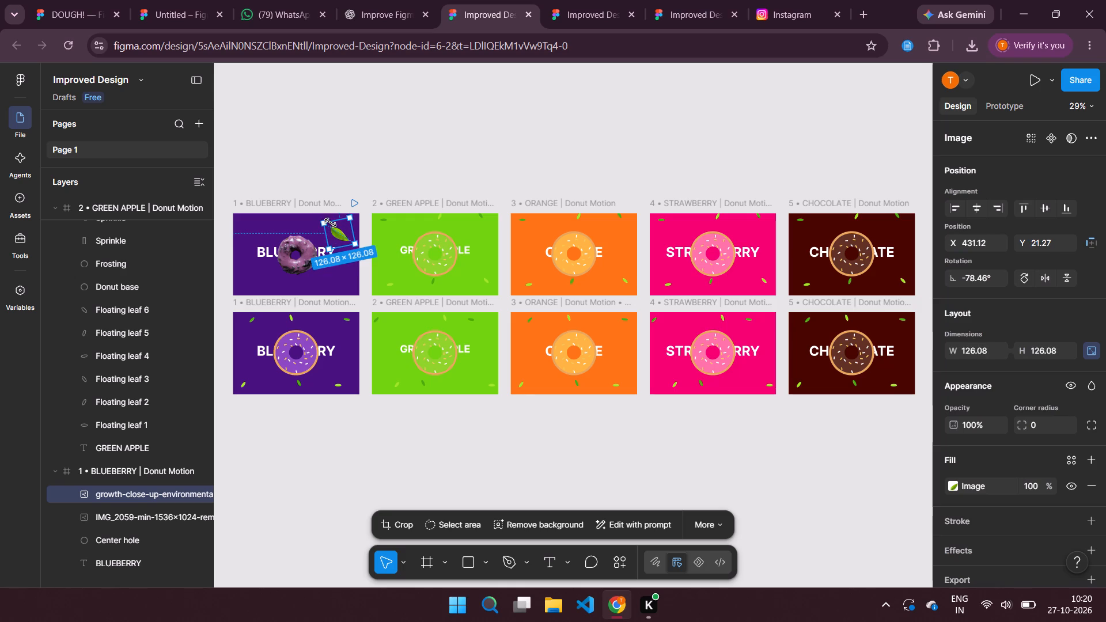
drag(331, 222, 336, 224)
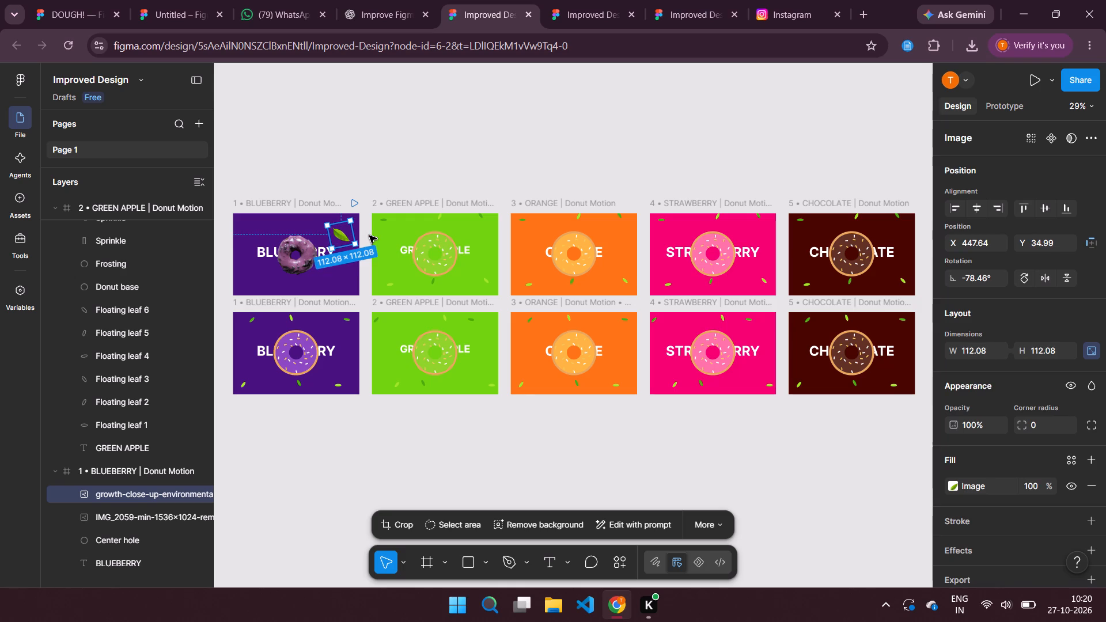
Paste three more copies of the leaf image into the upper BLUEBERRY frame.
key(ctrl+v)
key(ctrl+v)
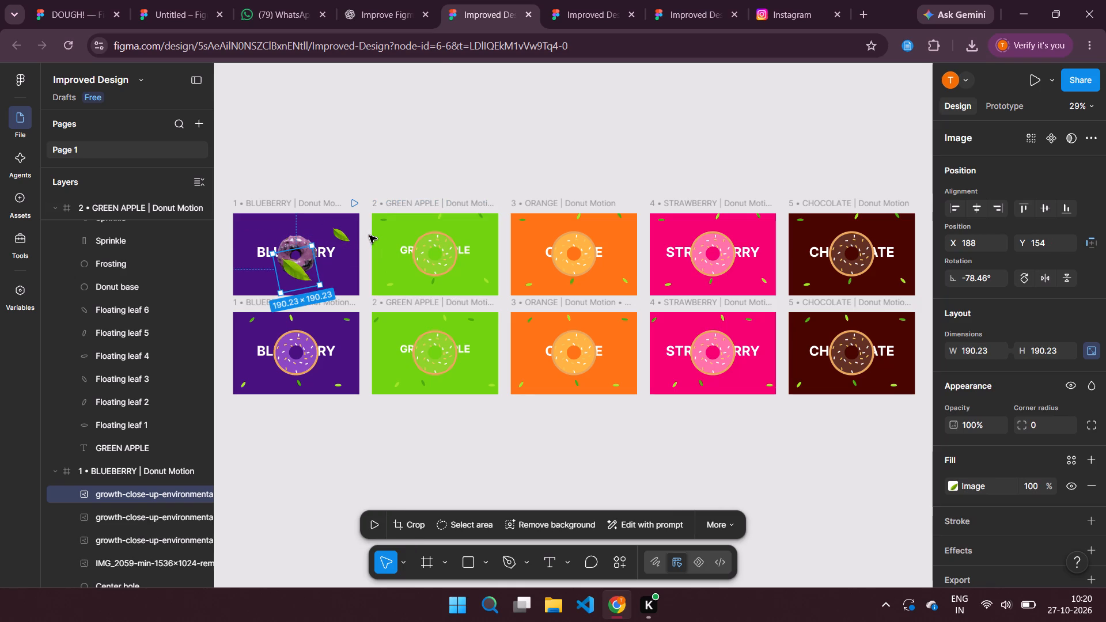
key(ctrl+v)
Place one leaf copy in the upper BLUEBERRY frame's upper-left corner, scale it down to about 77 × 77 and rotate it to about -31°.
drag(301, 268, 262, 233)
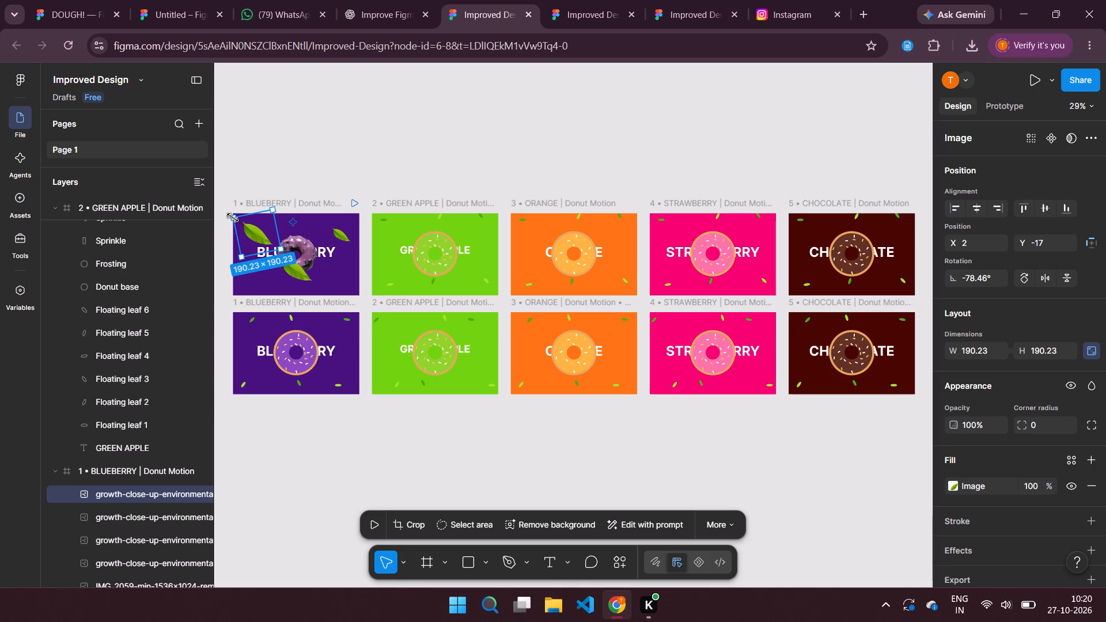
drag(233, 217, 259, 232)
drag(274, 240, 259, 227)
click(256, 237)
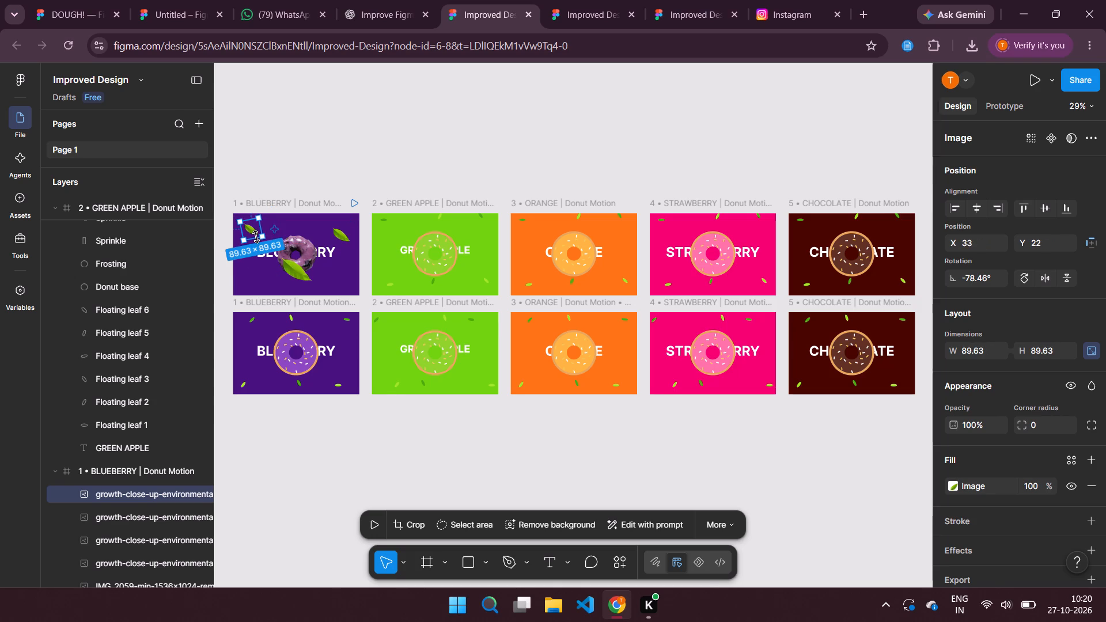
click(261, 237)
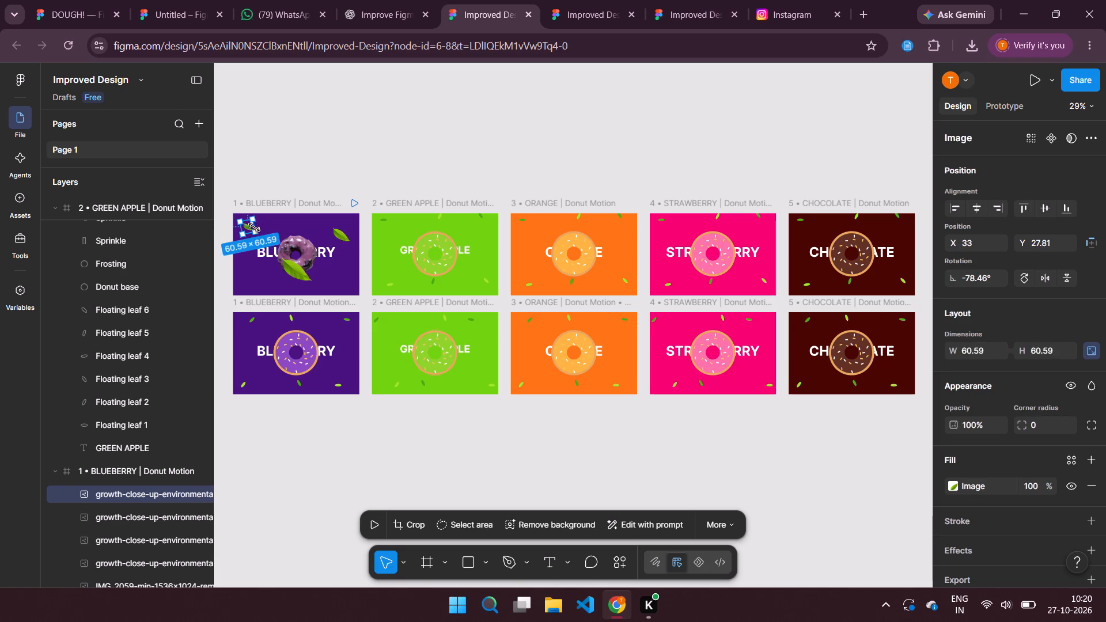
drag(267, 234, 270, 219)
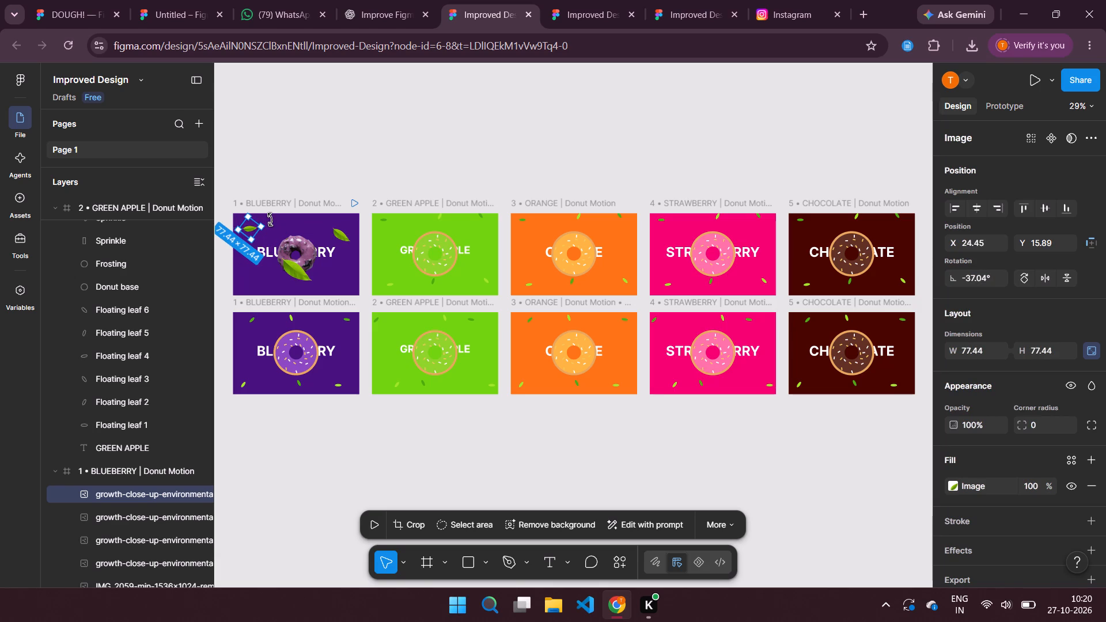
drag(270, 219, 271, 217)
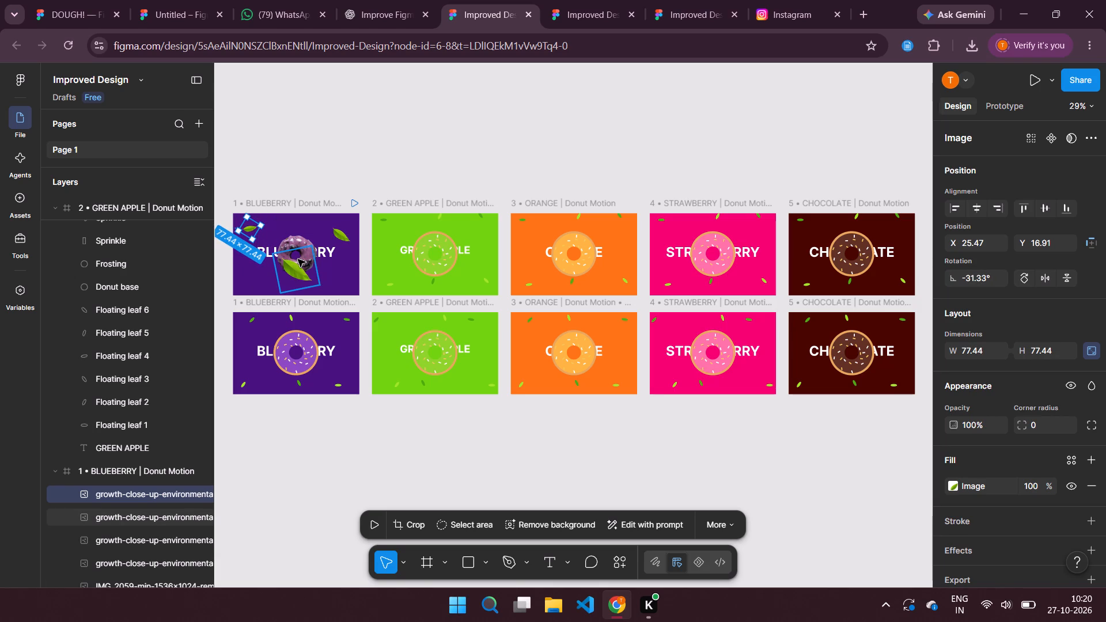
Move another leaf copy to the lower-left corner of the upper BLUEBERRY frame and scale it down.
click(310, 279)
drag(298, 274, 264, 280)
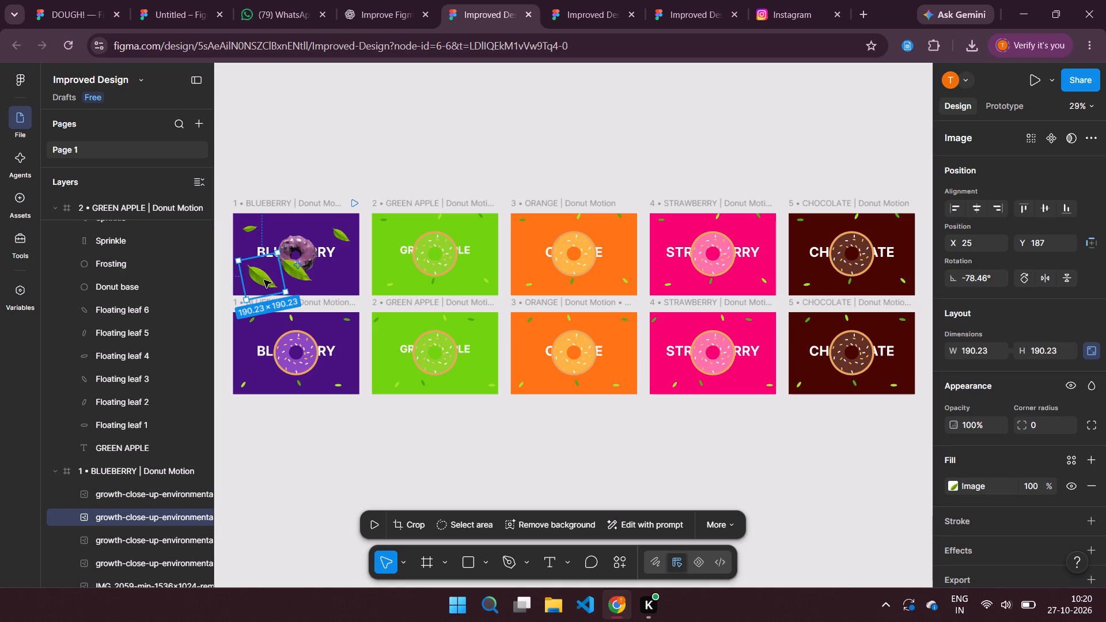
drag(284, 291, 257, 276)
Scale the last leaf copy to about 89 × 89, place it in the upper BLUEBERRY frame's lower-right corner and rotate it to about -12°.
click(302, 274)
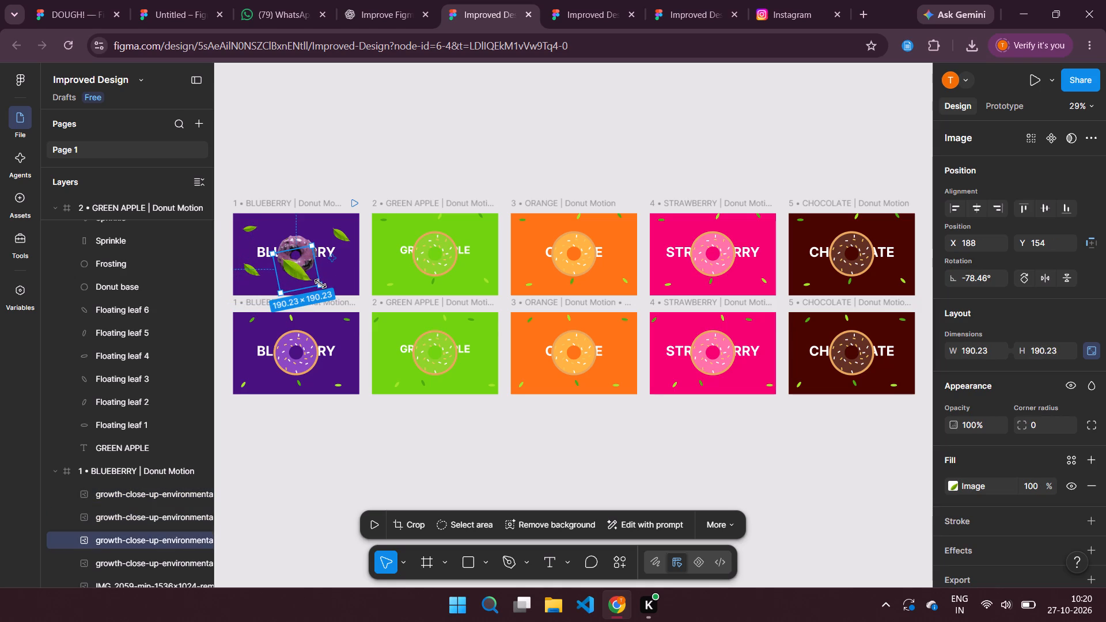
drag(320, 285, 293, 269)
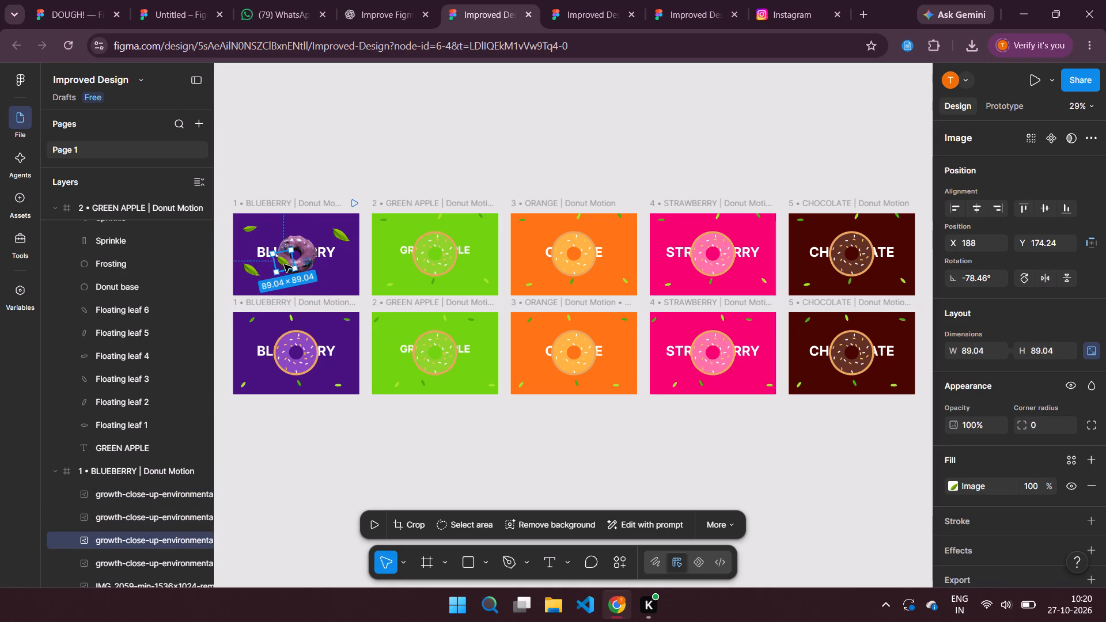
drag(283, 264, 340, 280)
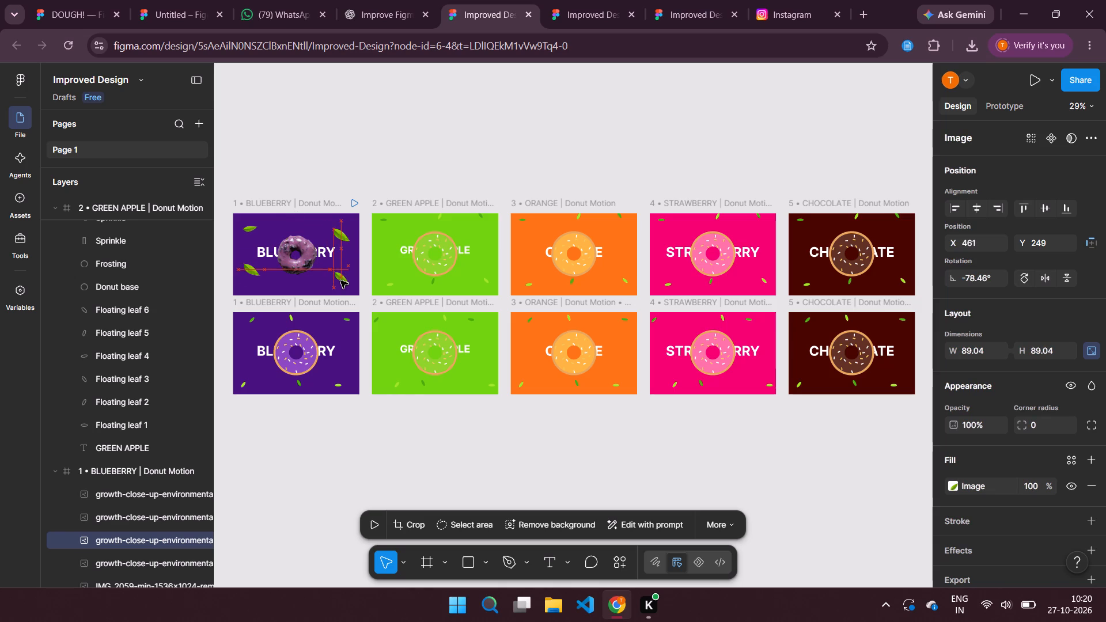
drag(340, 280, 339, 280)
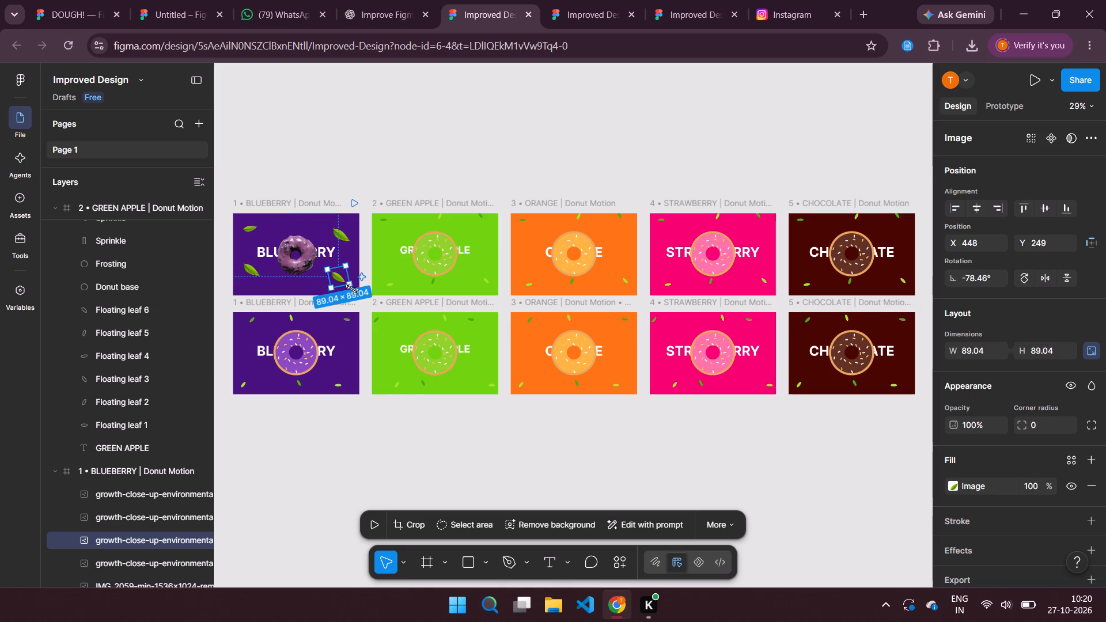
drag(354, 286, 357, 267)
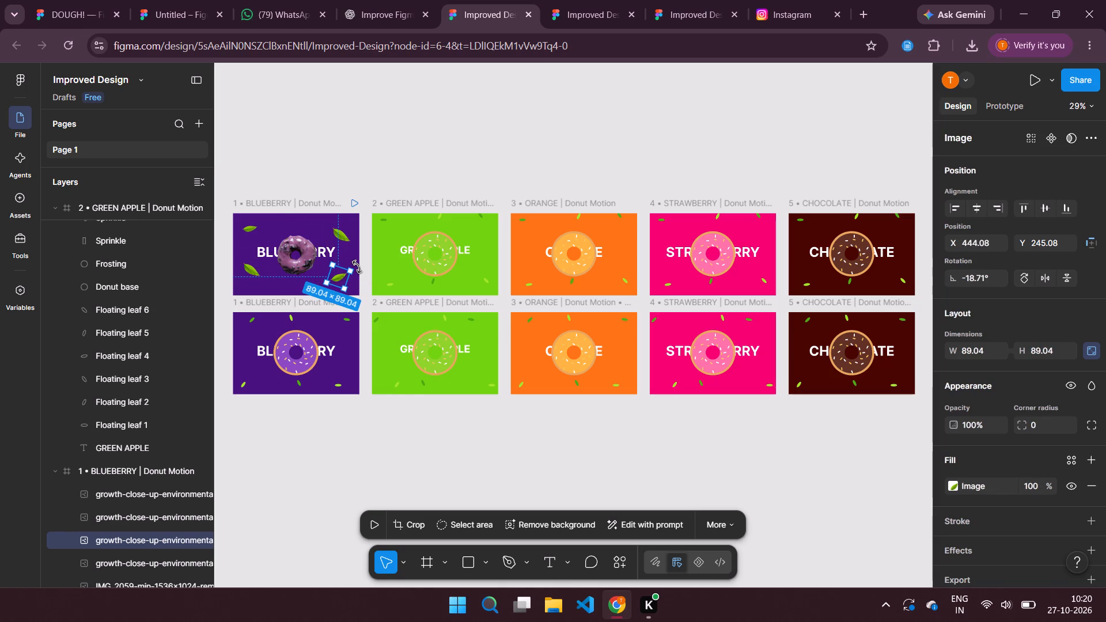
drag(357, 267, 357, 263)
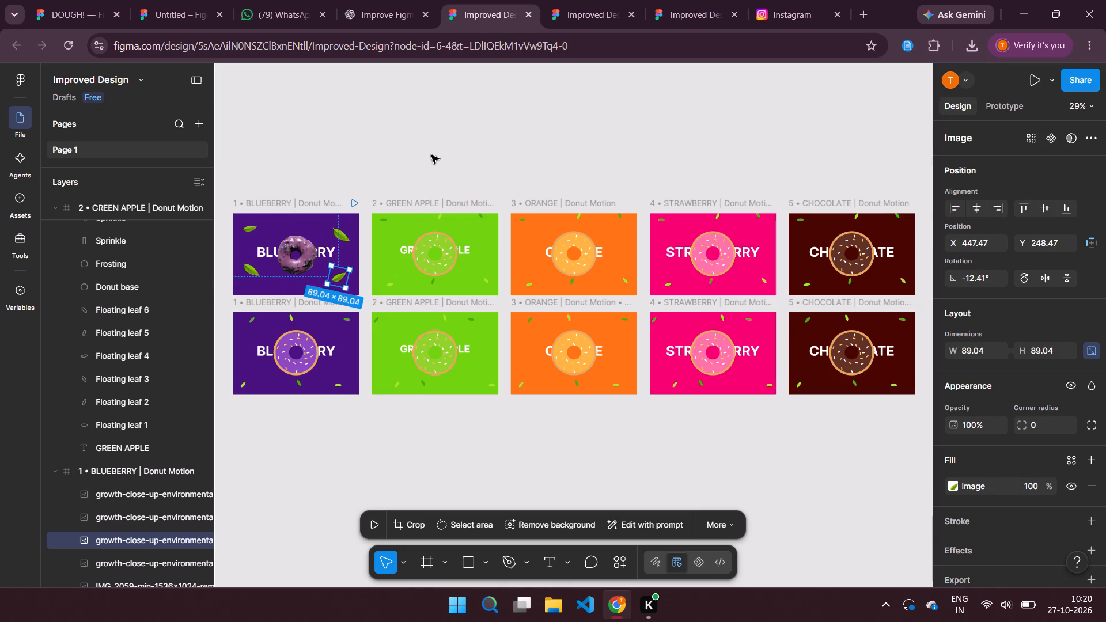
click(431, 155)
Delete the center hole, all sprinkles, frosting, donut base and floating leaves 2 to 6 from the upper GREEN APPLE frame.
click(440, 255)
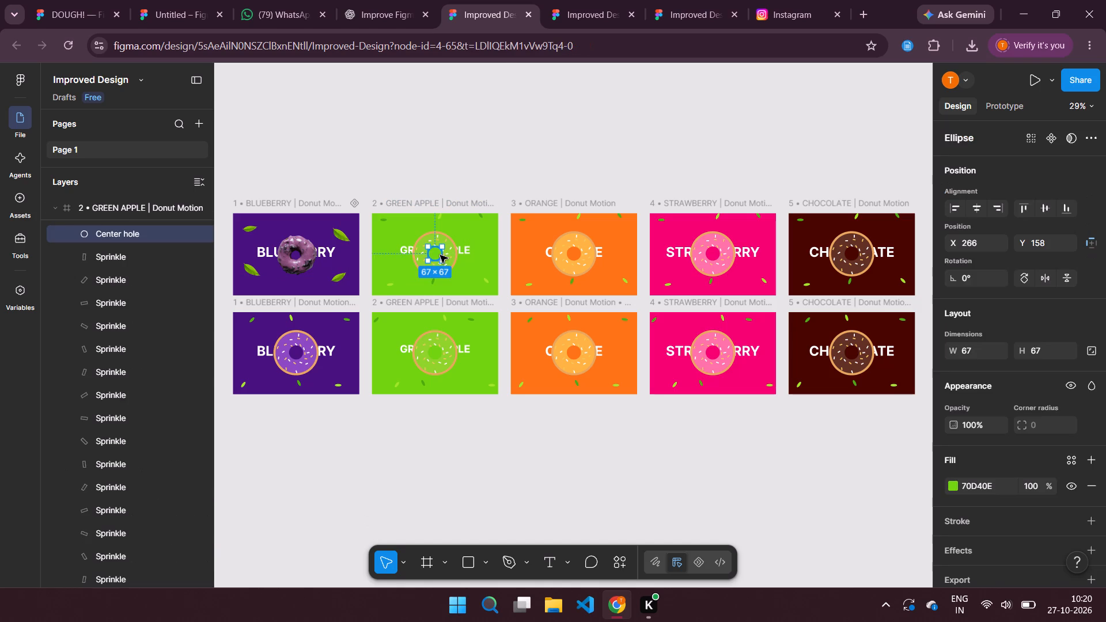
ctrl+click(129, 256)
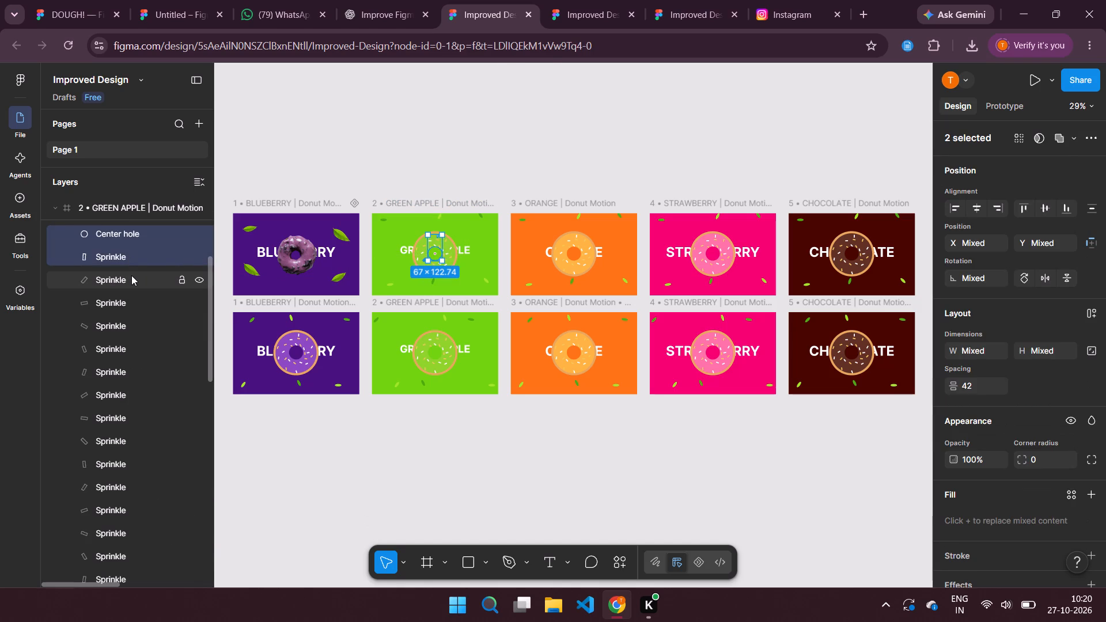
key(ctrl+Down)
key(ctrl+Down)
key(ctrl+Down)
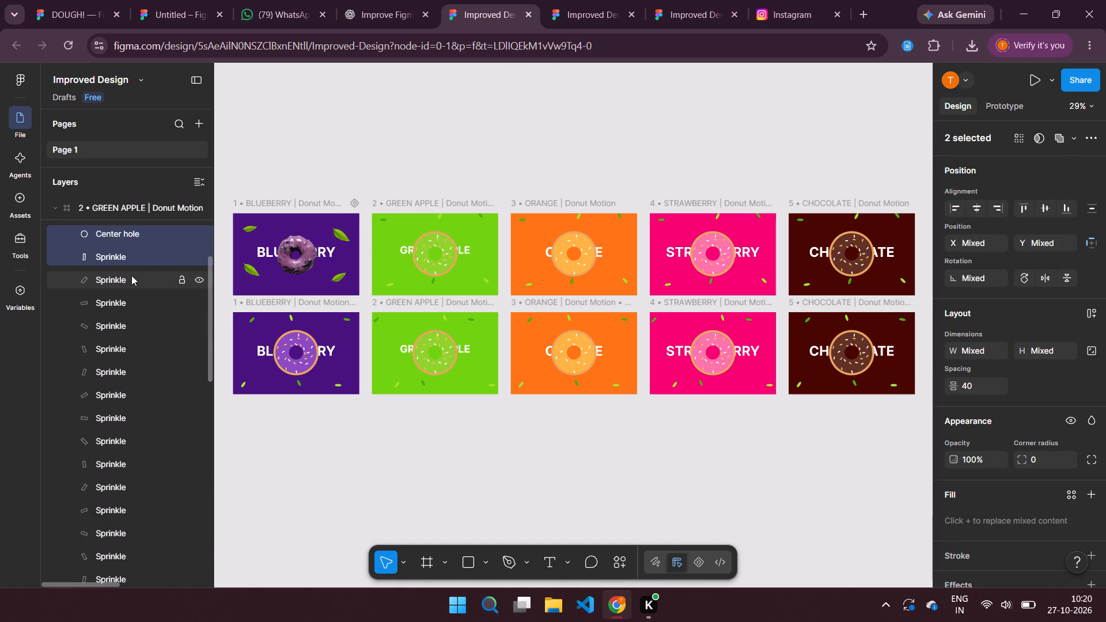
key(ctrl+shift+Down)
key(shift+Down)
key(shift+Down)
shift+click(131, 275)
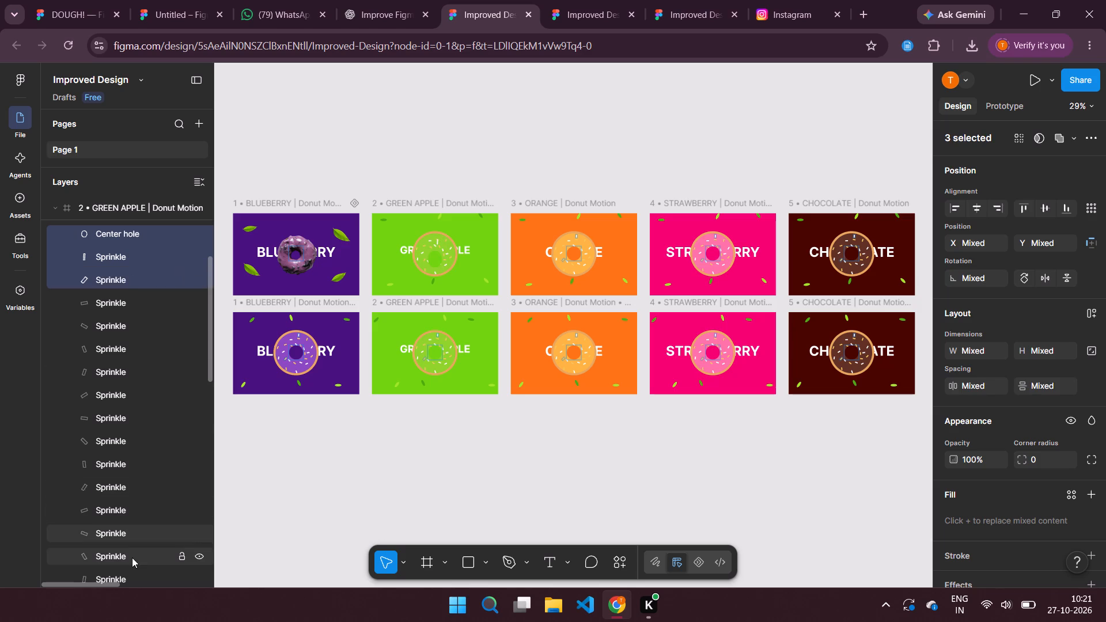
shift+double_click(131, 559)
shift+scroll(131, 559, right, 1)
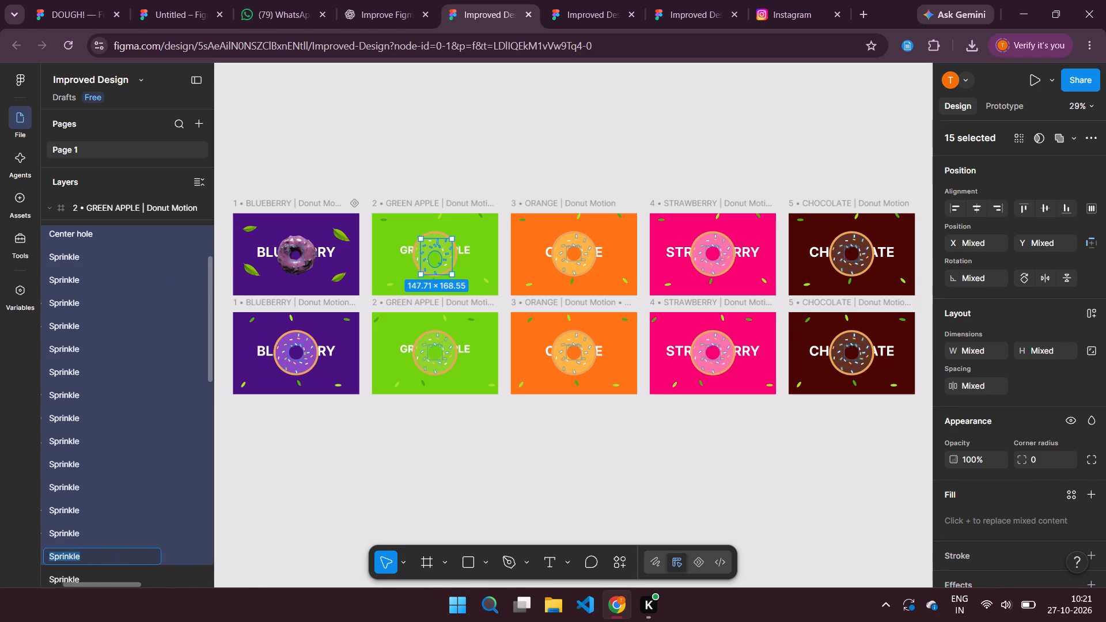
shift+scroll(131, 559, right, 3)
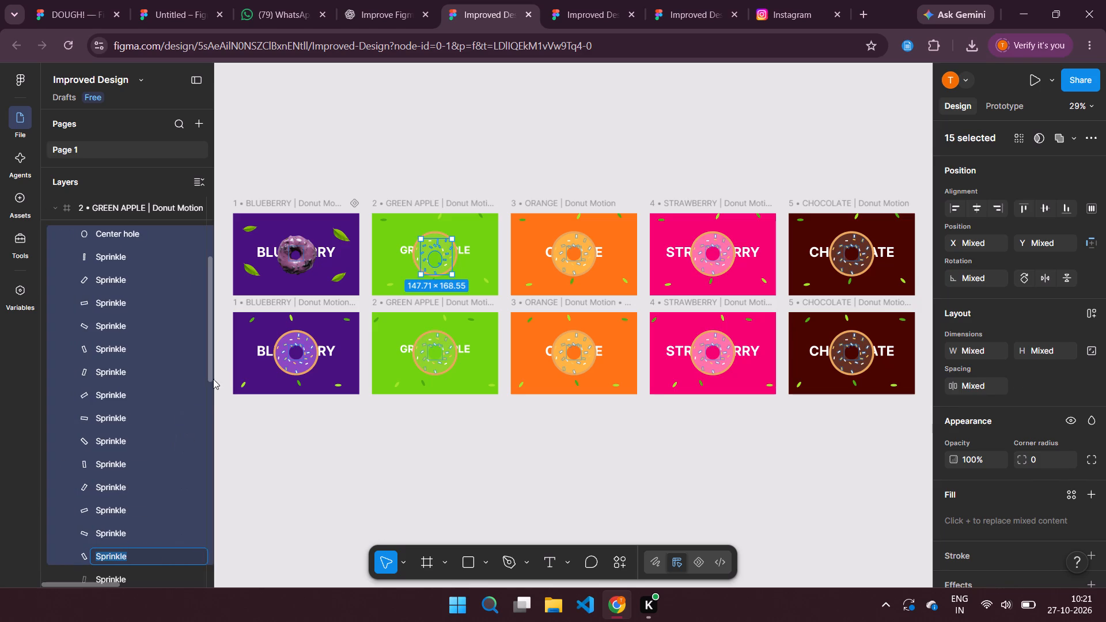
shift+drag(206, 373, 228, 477)
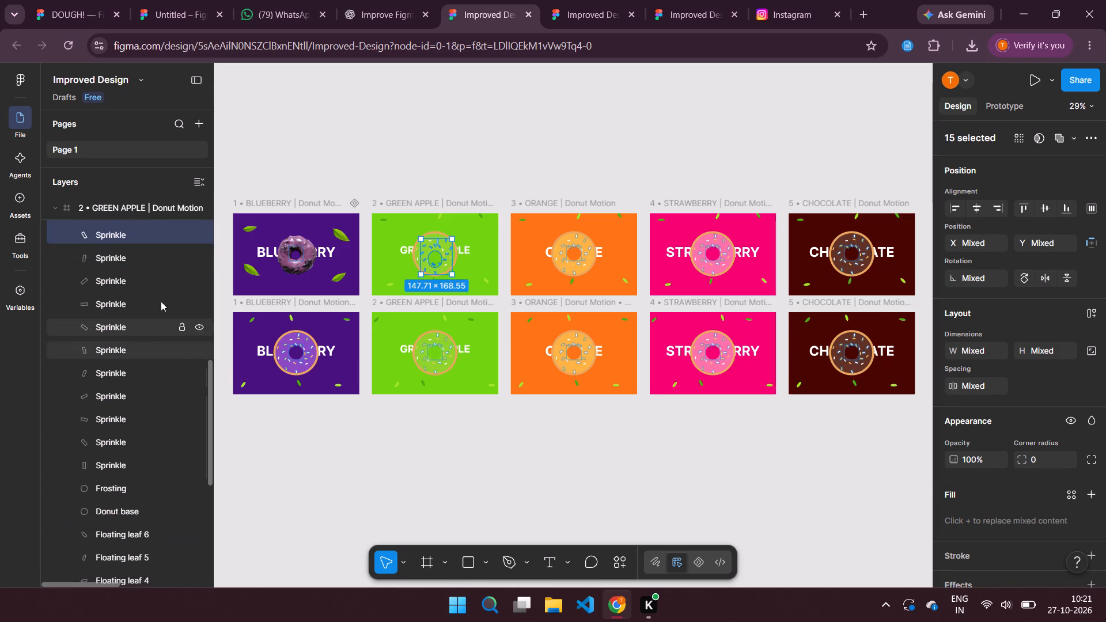
shift+click(149, 460)
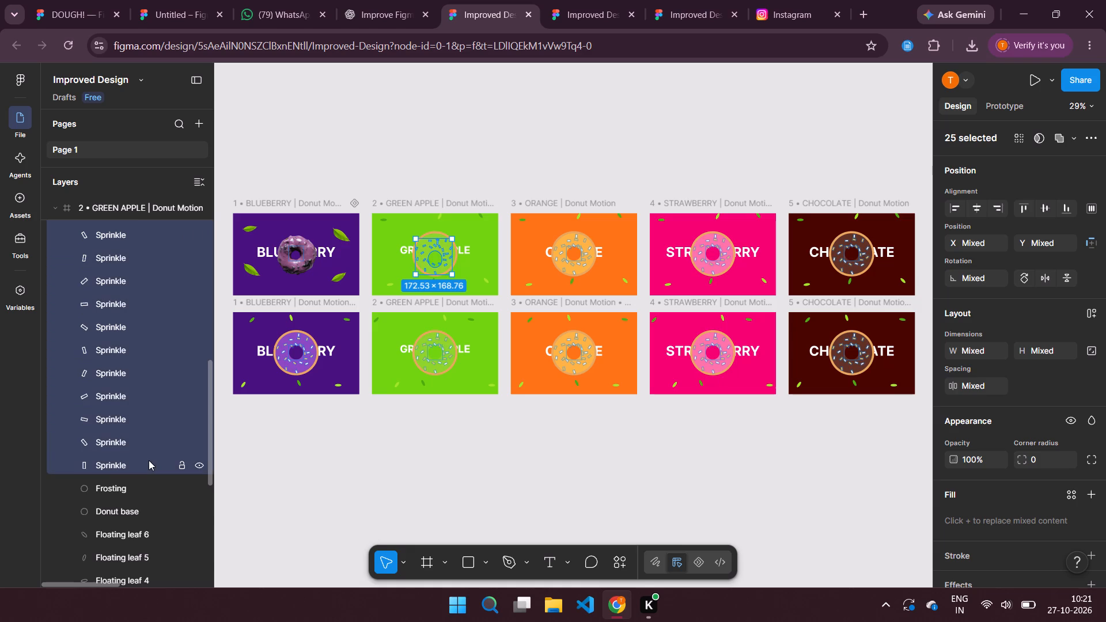
shift+click(162, 555)
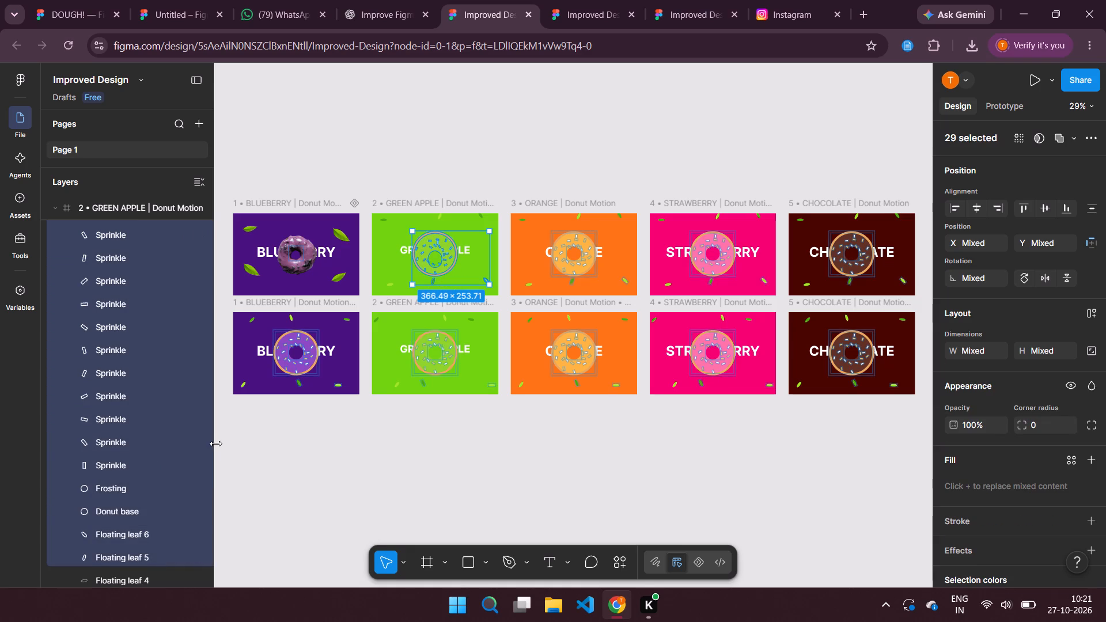
shift+drag(209, 463, 215, 517)
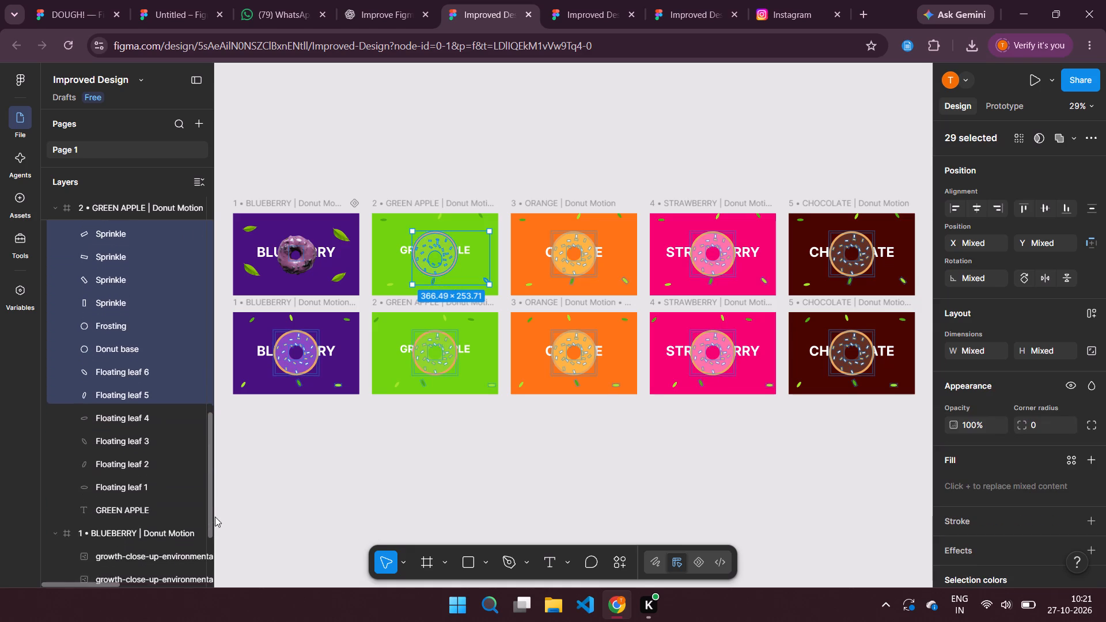
shift+drag(215, 517, 160, 438)
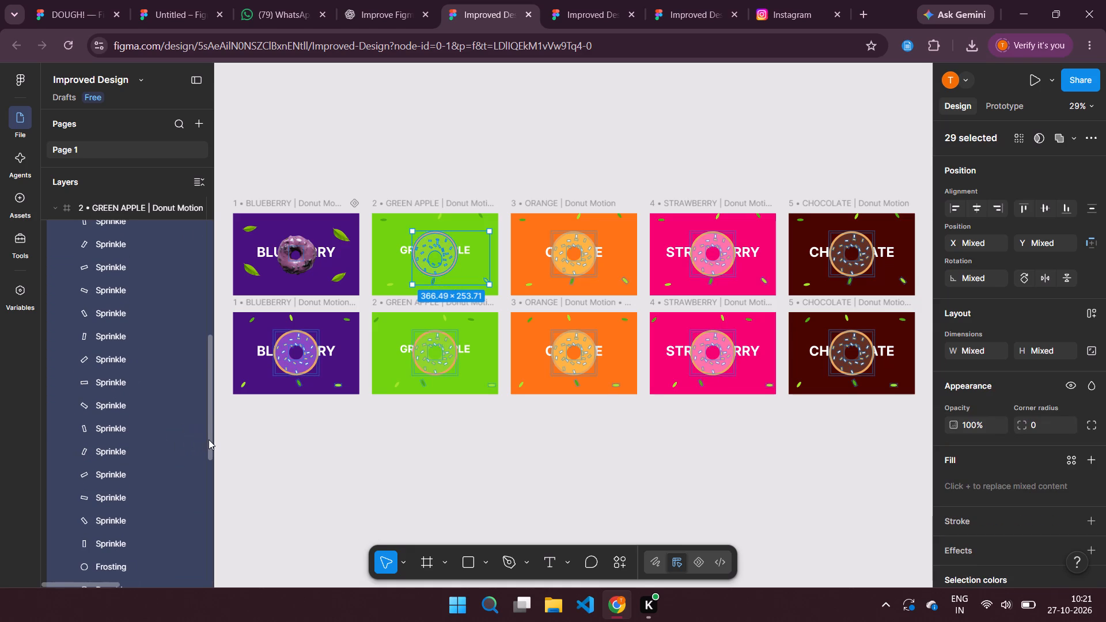
shift+drag(209, 439, 218, 501)
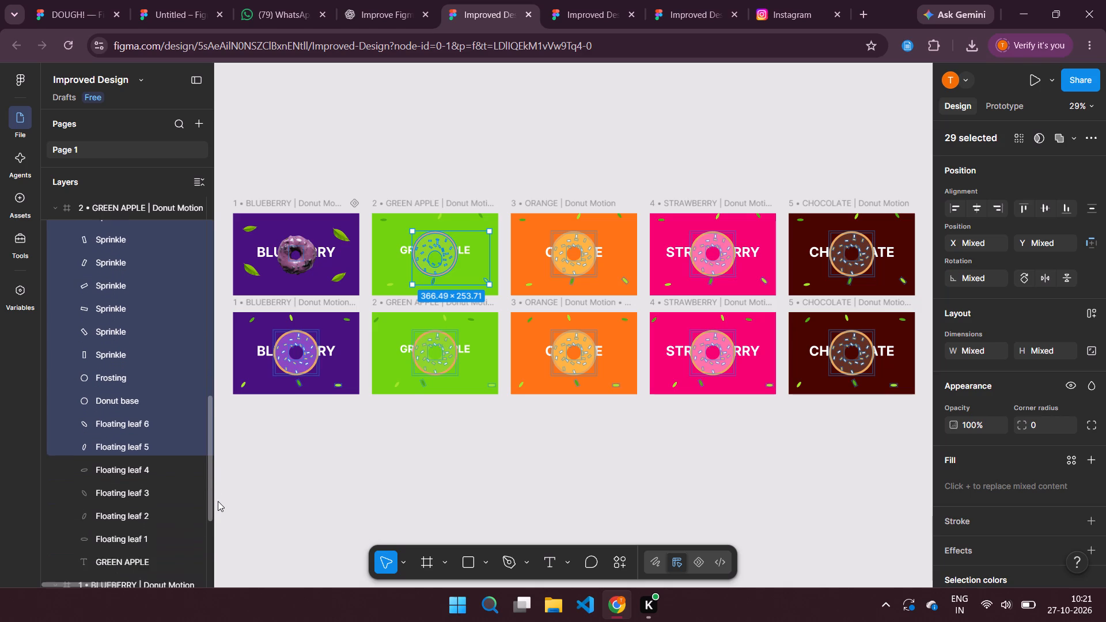
shift+drag(218, 501, 219, 516)
shift+click(153, 470)
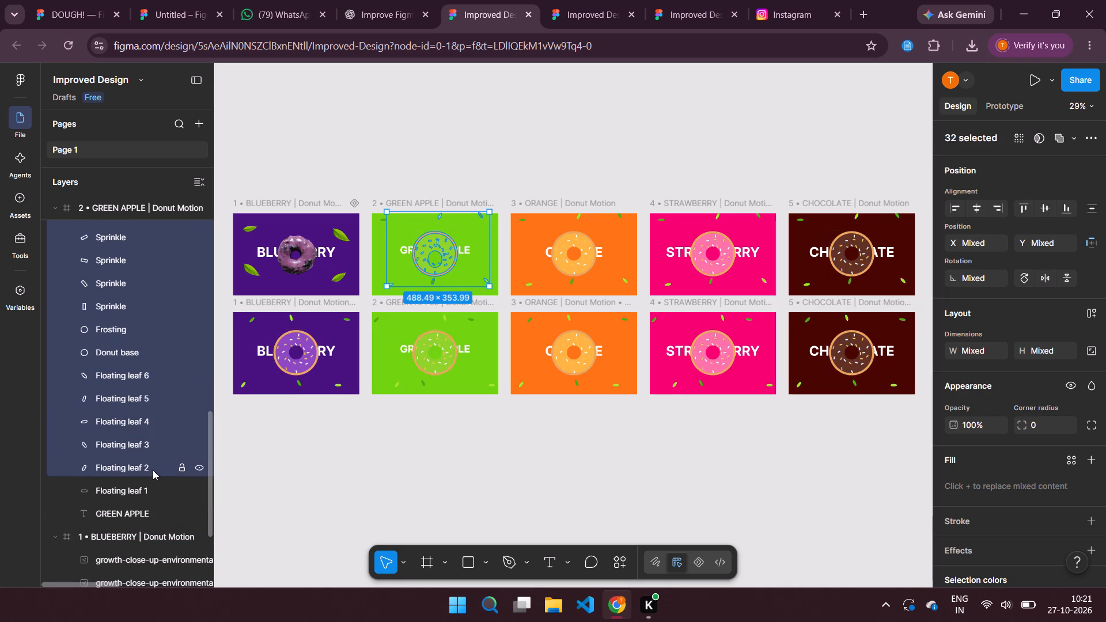
key(Delete)
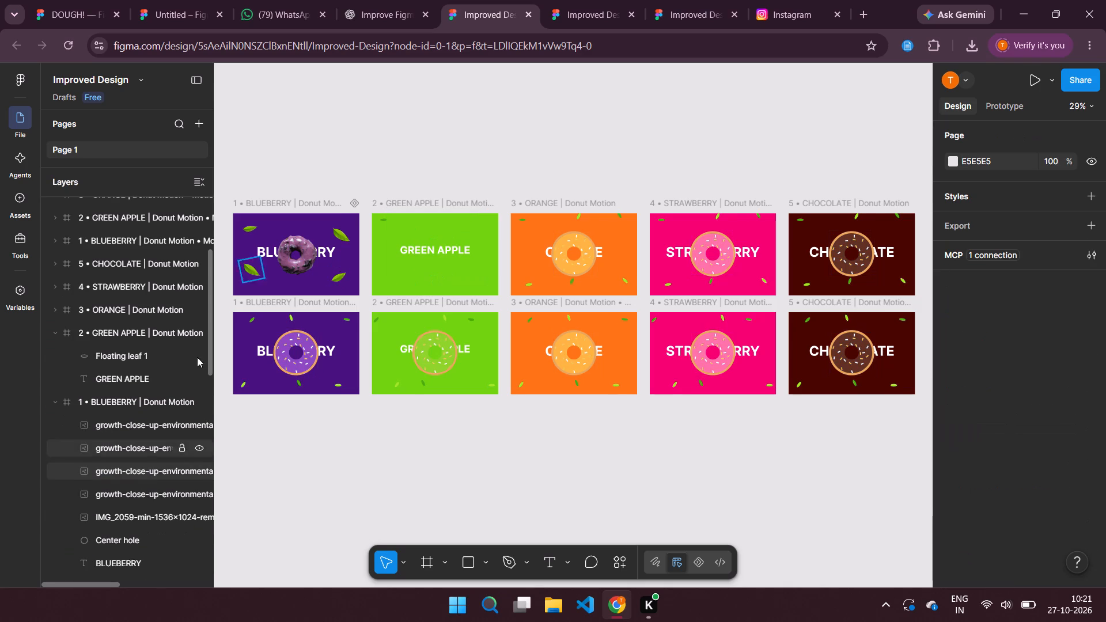
Delete the remaining drawn leaf, Floating leaf 1, from the upper GREEN APPLE frame.
click(385, 221)
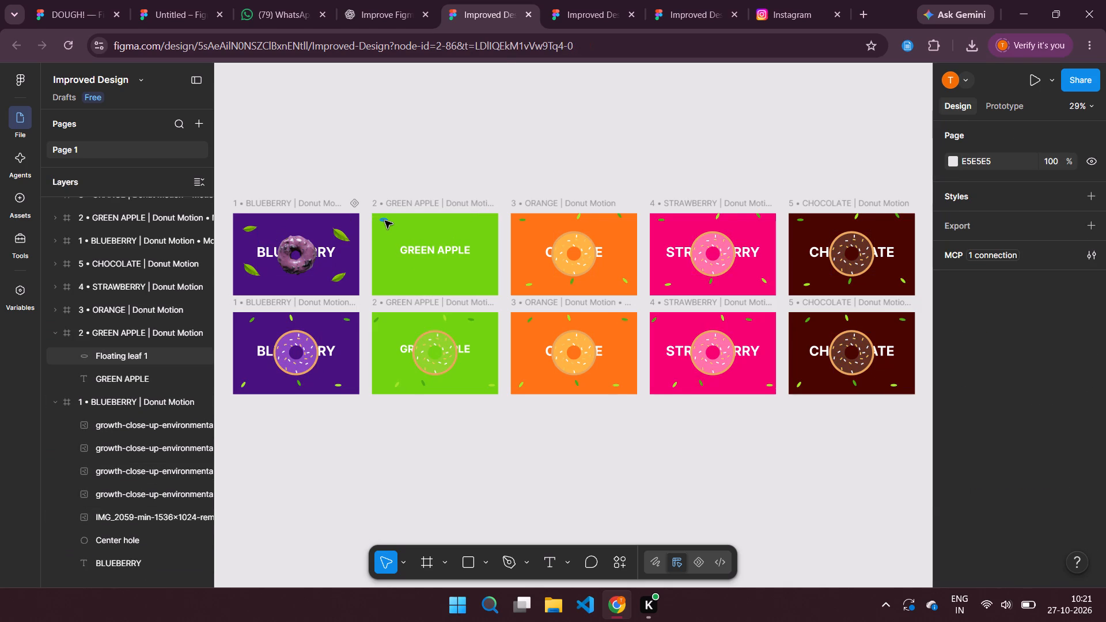
key(Delete)
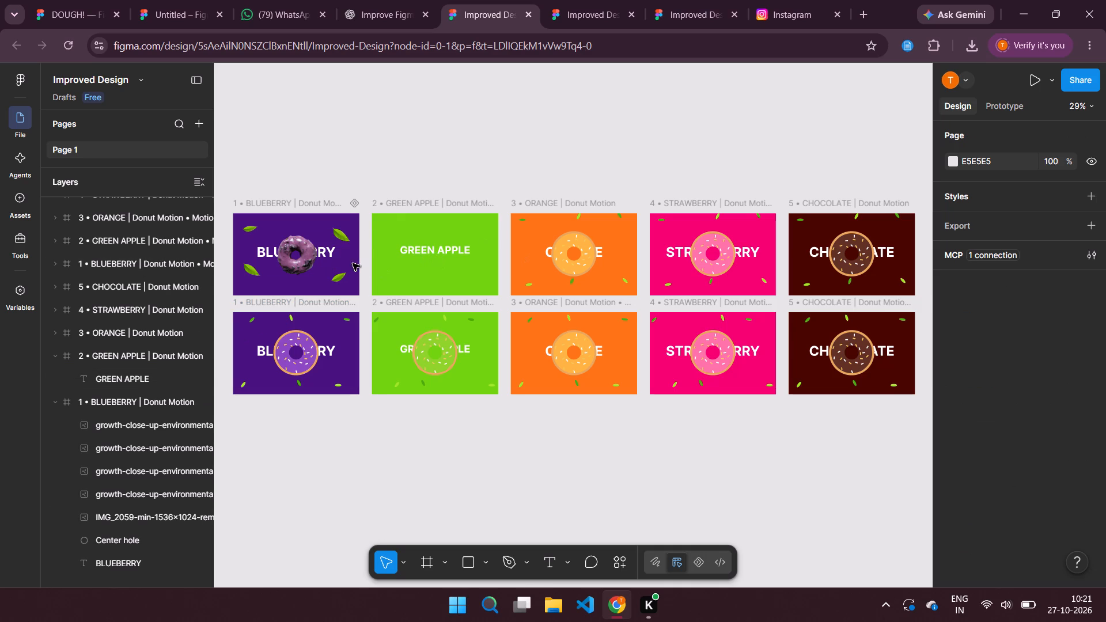
Copy the green donut image from the MacBook Pro 16" - 2 frame in the Untitled file and paste it into Improved Design.
click(151, 0)
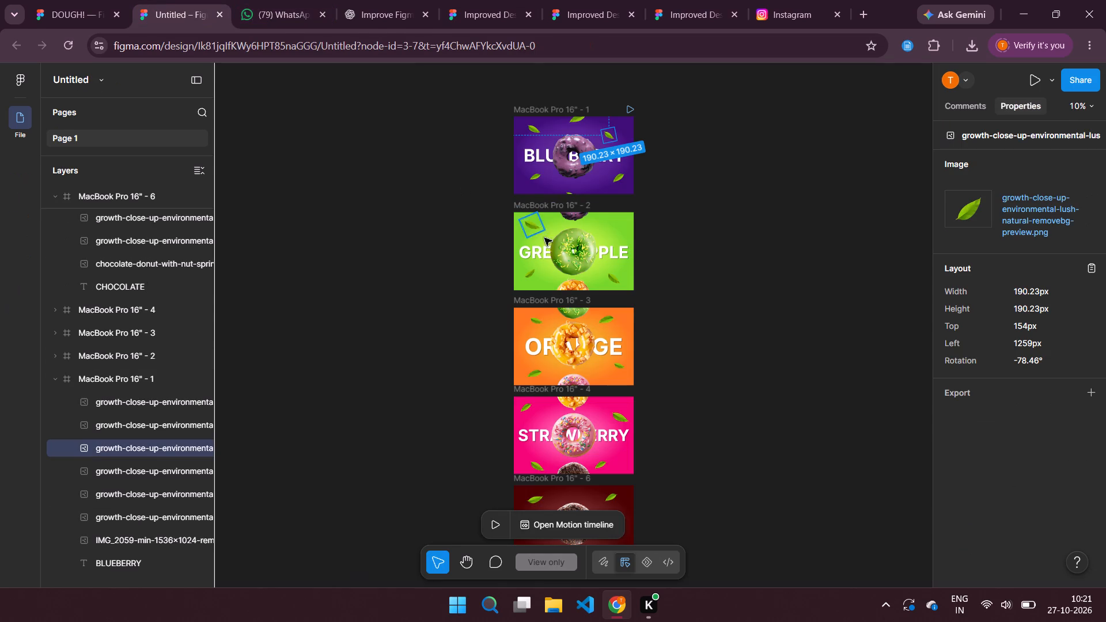
click(558, 253)
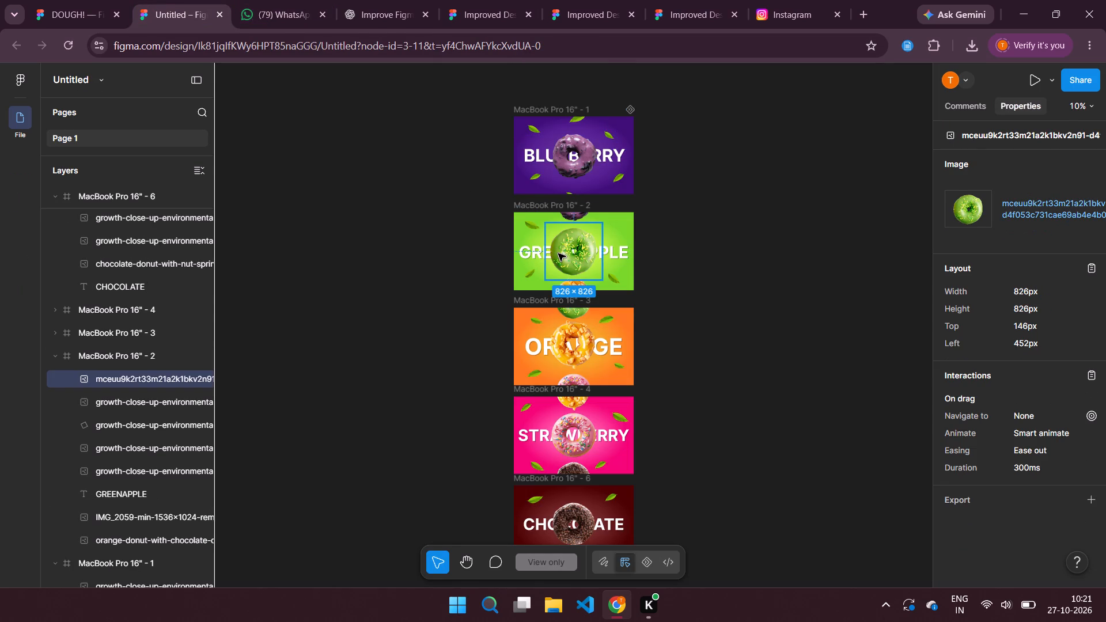
key(ctrl+c)
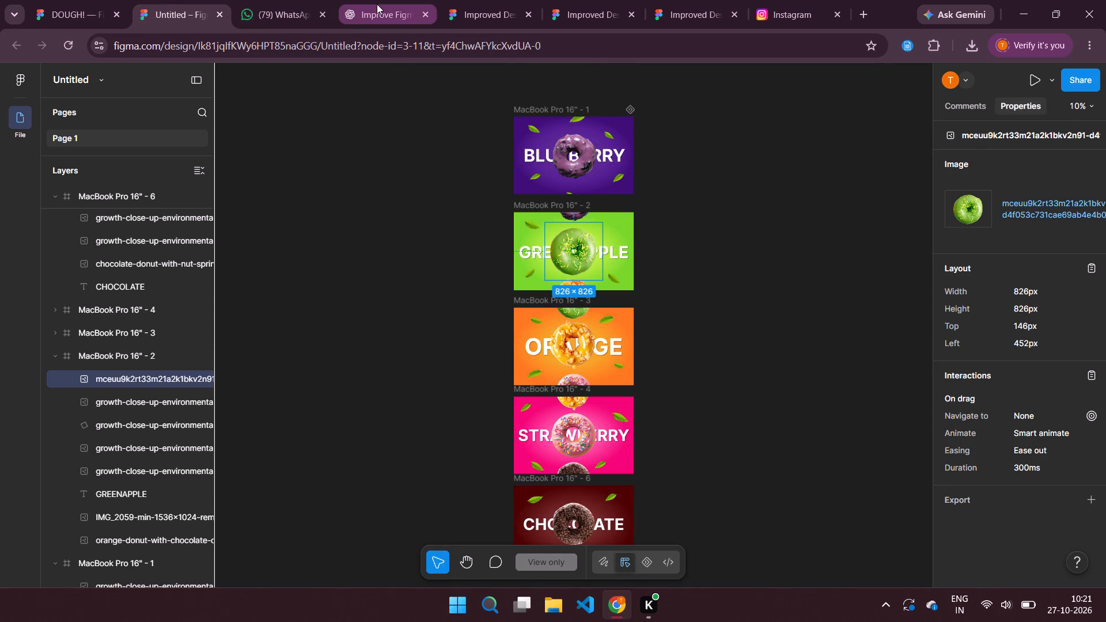
click(466, 6)
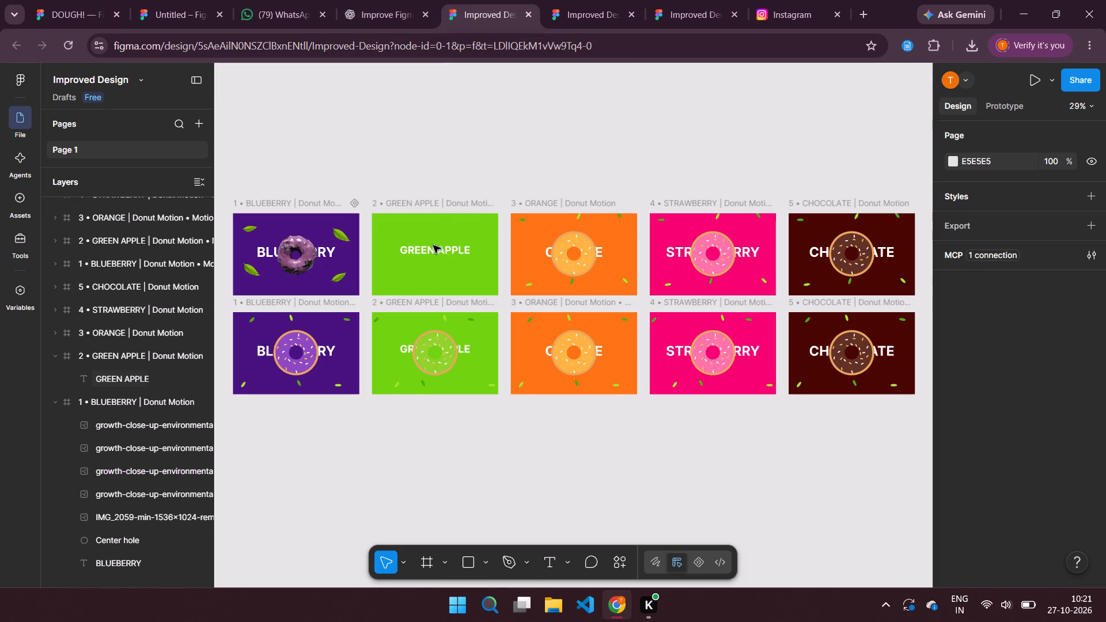
key(ctrl+v)
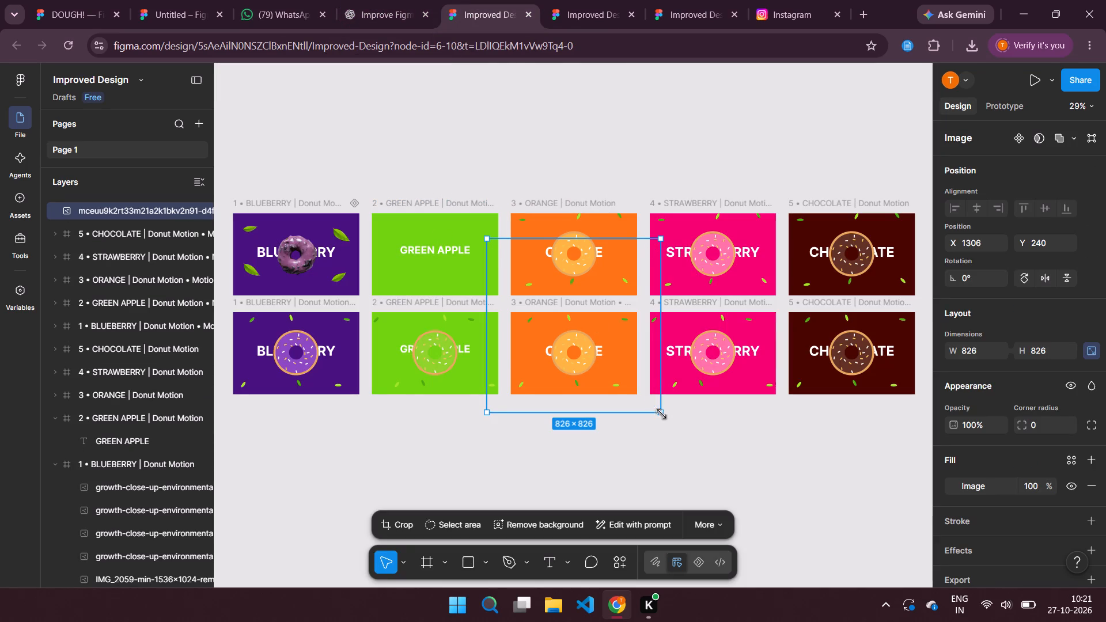
Scale the green donut image down to about 205 × 205 and center it in the upper GREEN APPLE frame at about X 197, Y 87.
drag(660, 411, 563, 325)
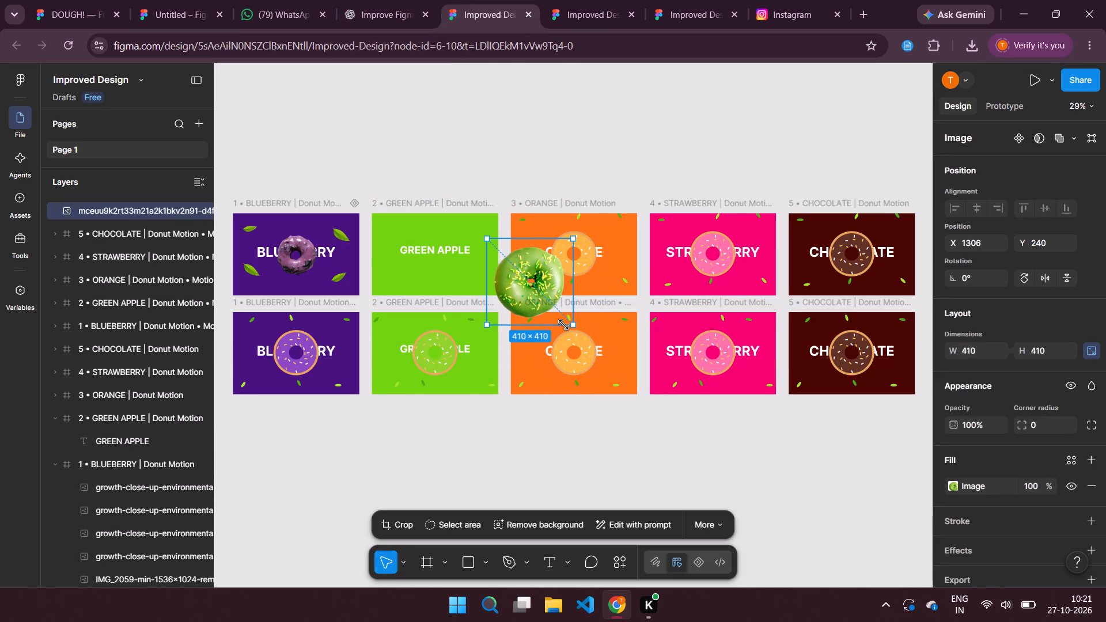
drag(563, 325, 531, 299)
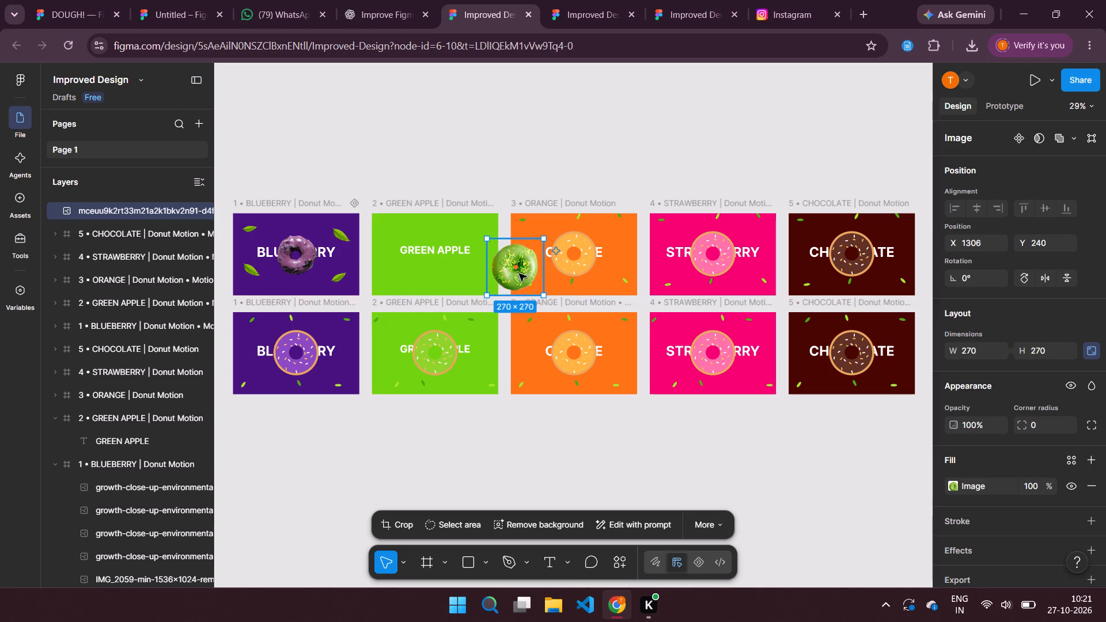
drag(512, 261, 427, 245)
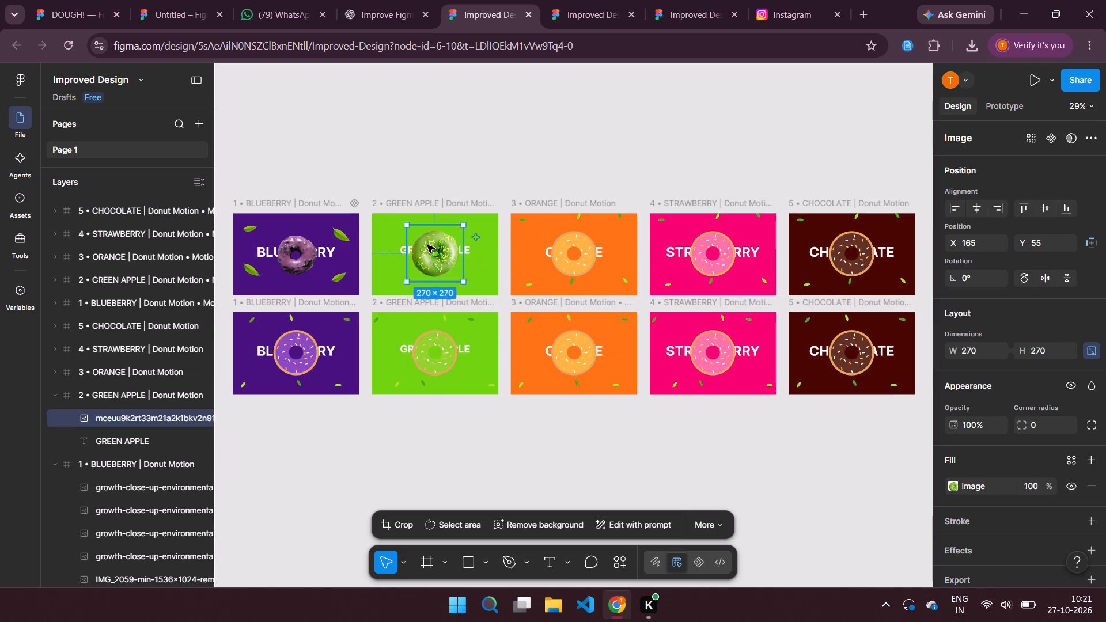
drag(462, 282, 460, 279)
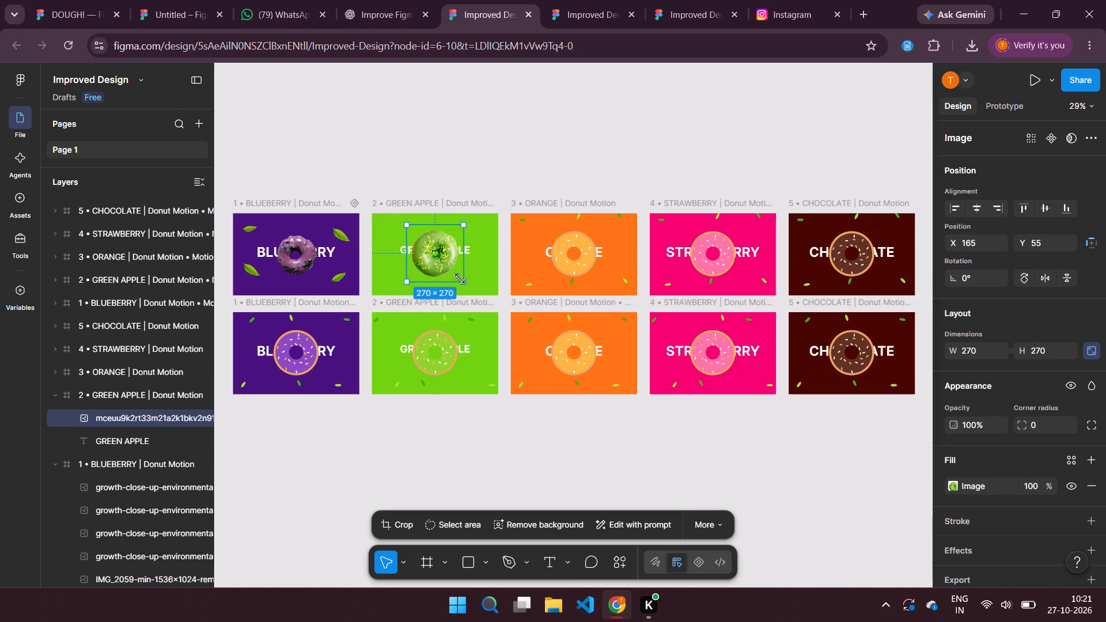
drag(460, 279, 438, 259)
drag(428, 241, 437, 247)
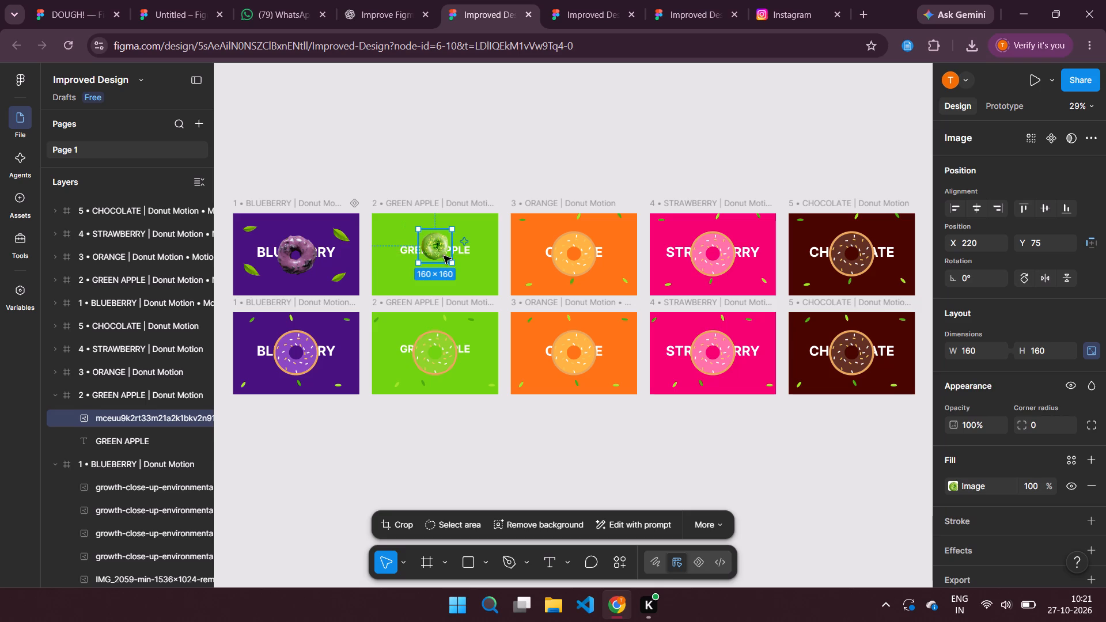
drag(451, 264, 460, 273)
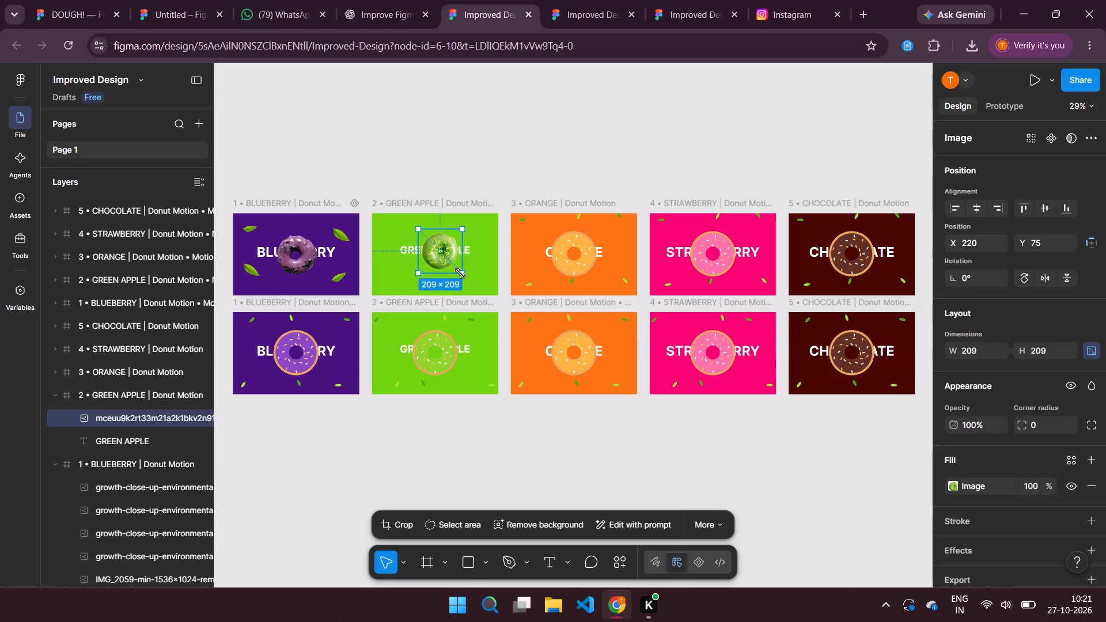
drag(460, 273, 460, 274)
drag(460, 274, 459, 272)
drag(444, 256, 438, 261)
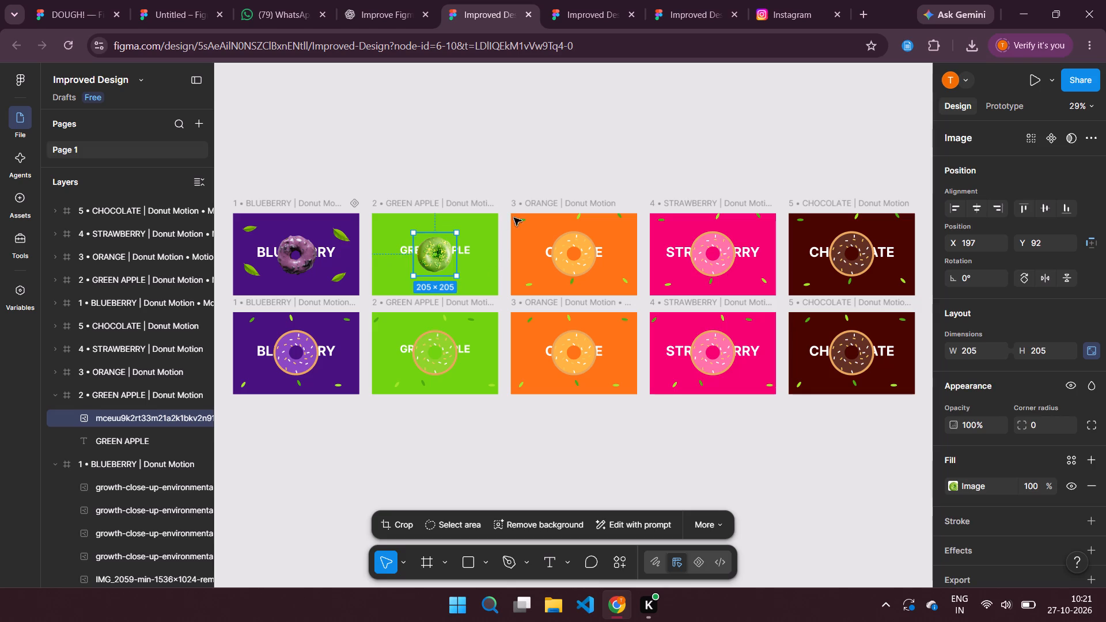
scroll(480, 210, up, 1)
click(441, 258)
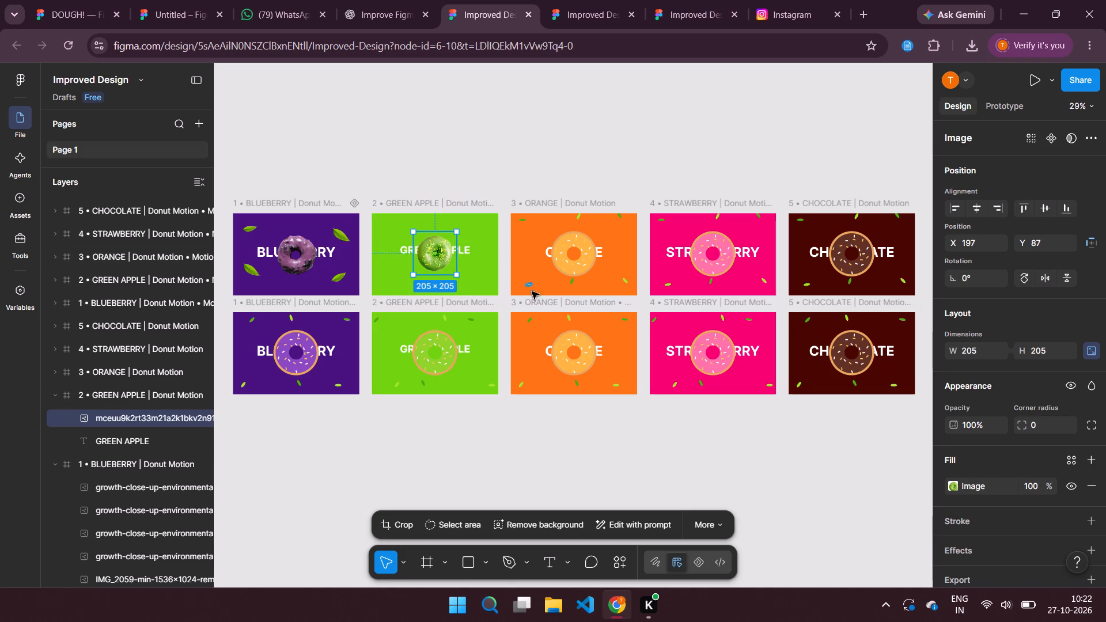
Delete the entire lower 1 • BLUEBERRY frame from the second row.
click(339, 354)
right_click(339, 354)
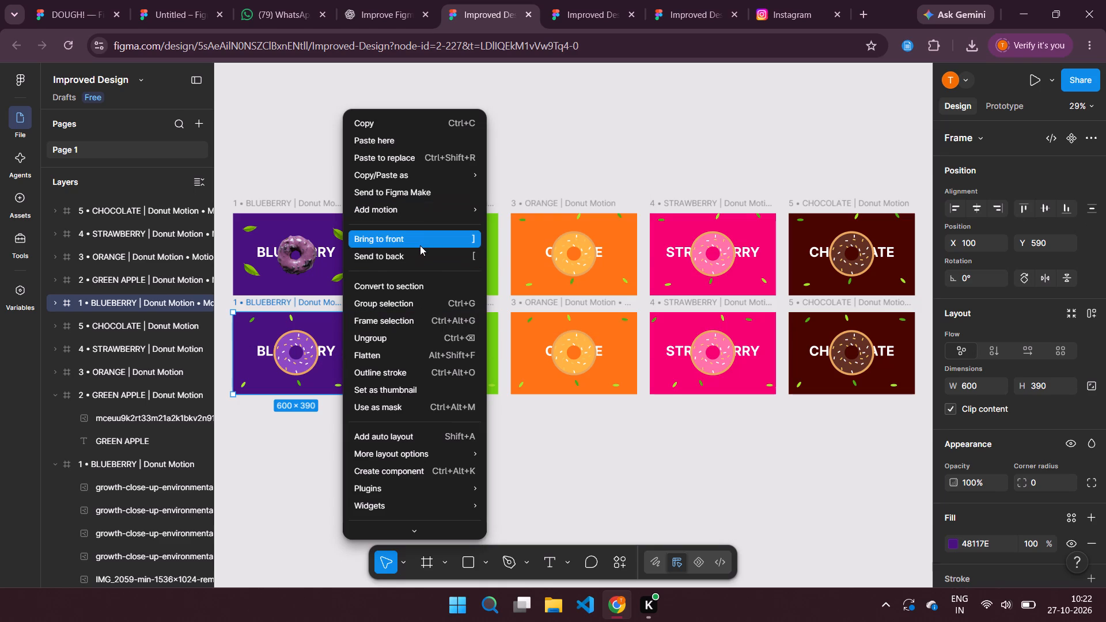
key(Delete)
scroll(147, 313, up, 3)
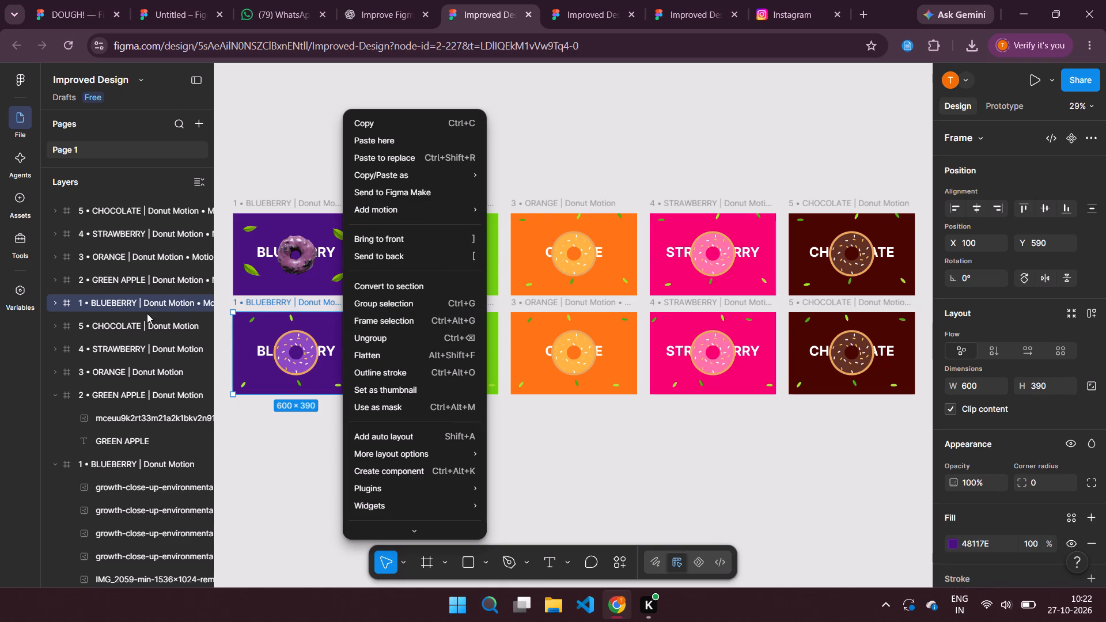
click(248, 363)
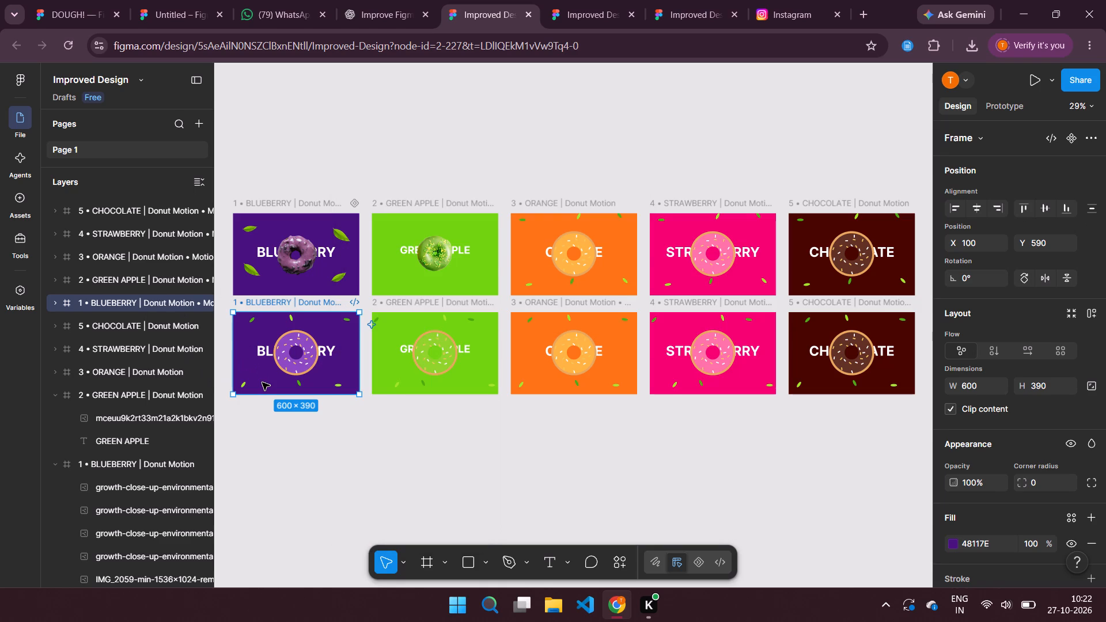
click(262, 382)
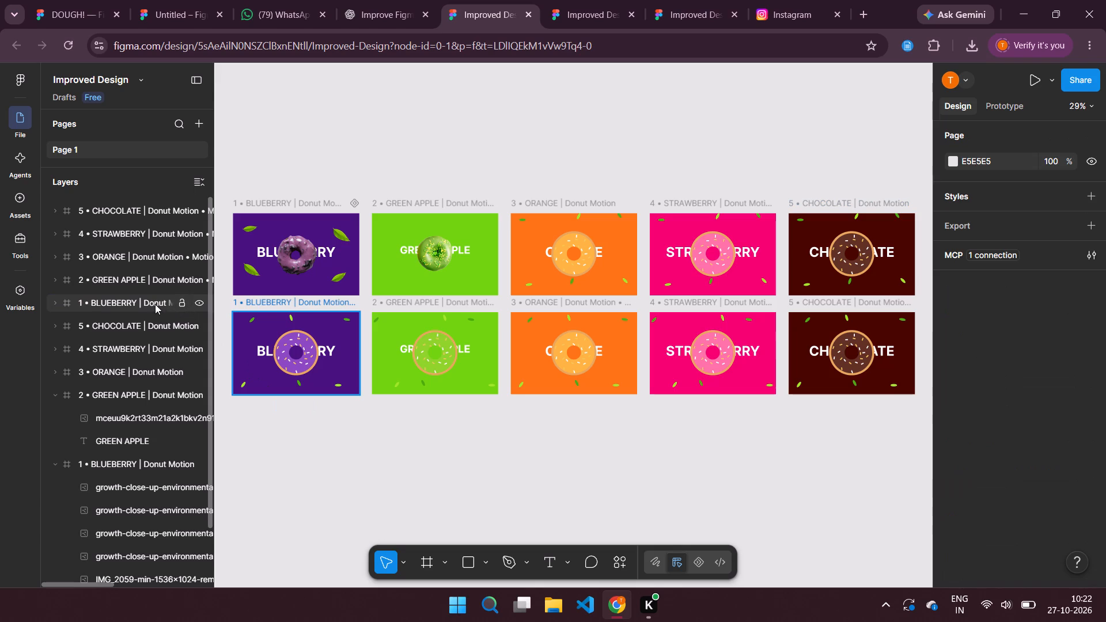
click(154, 304)
right_click(154, 304)
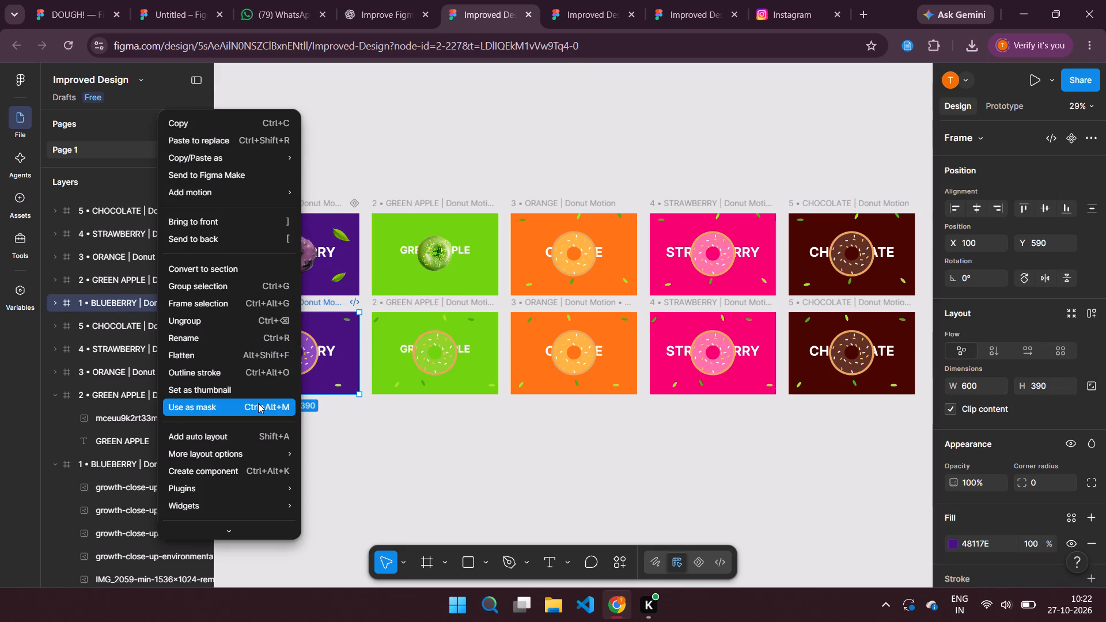
key(Delete)
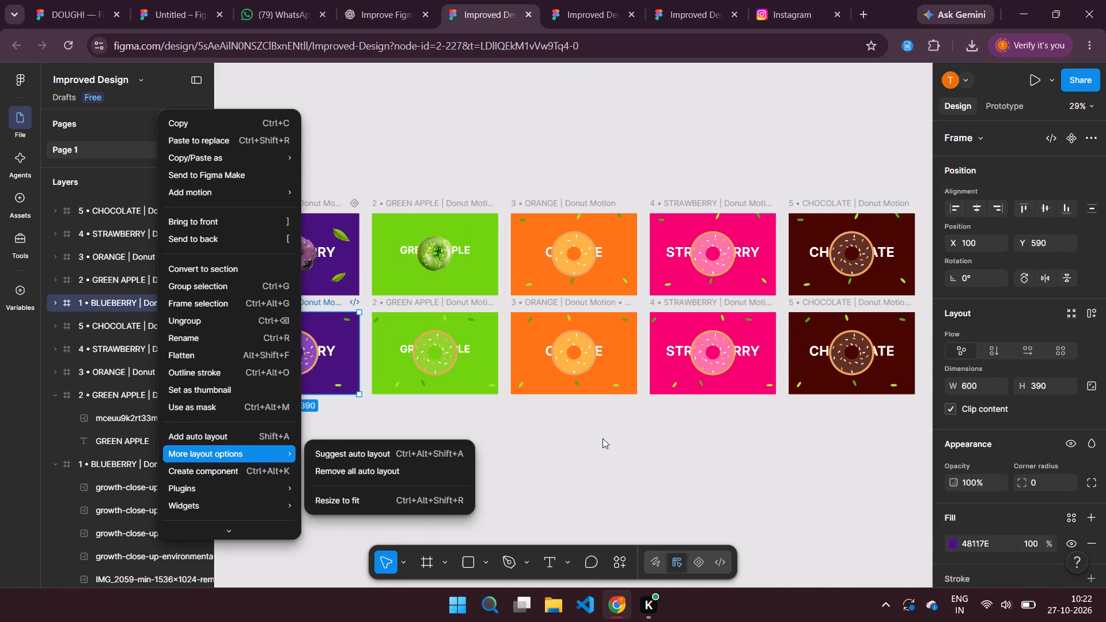
click(603, 438)
scroll(127, 318, up, 1)
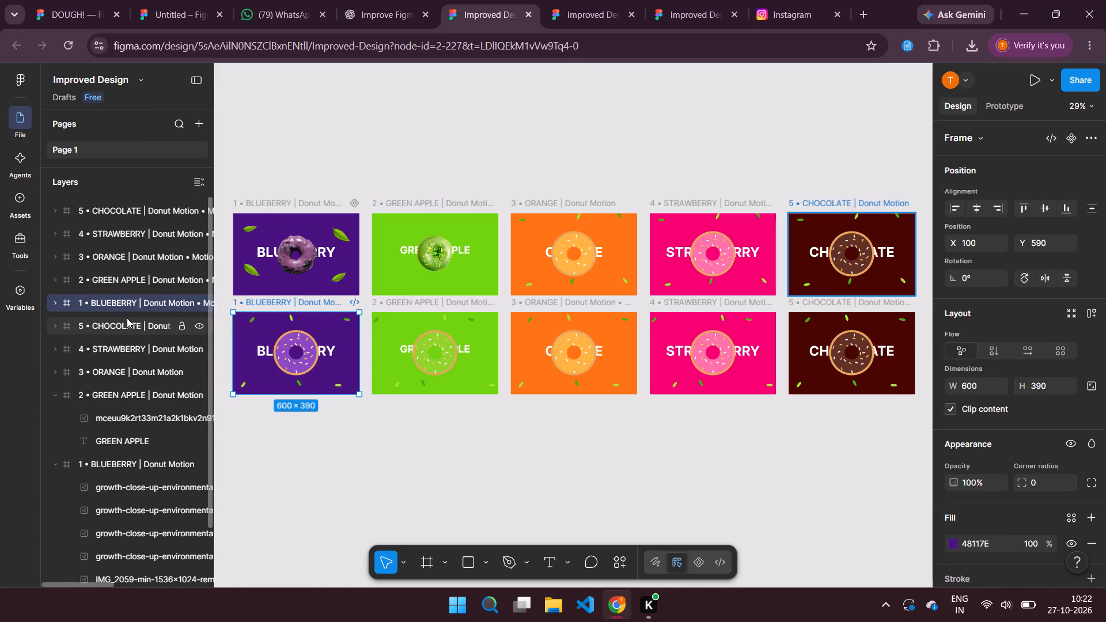
click(53, 304)
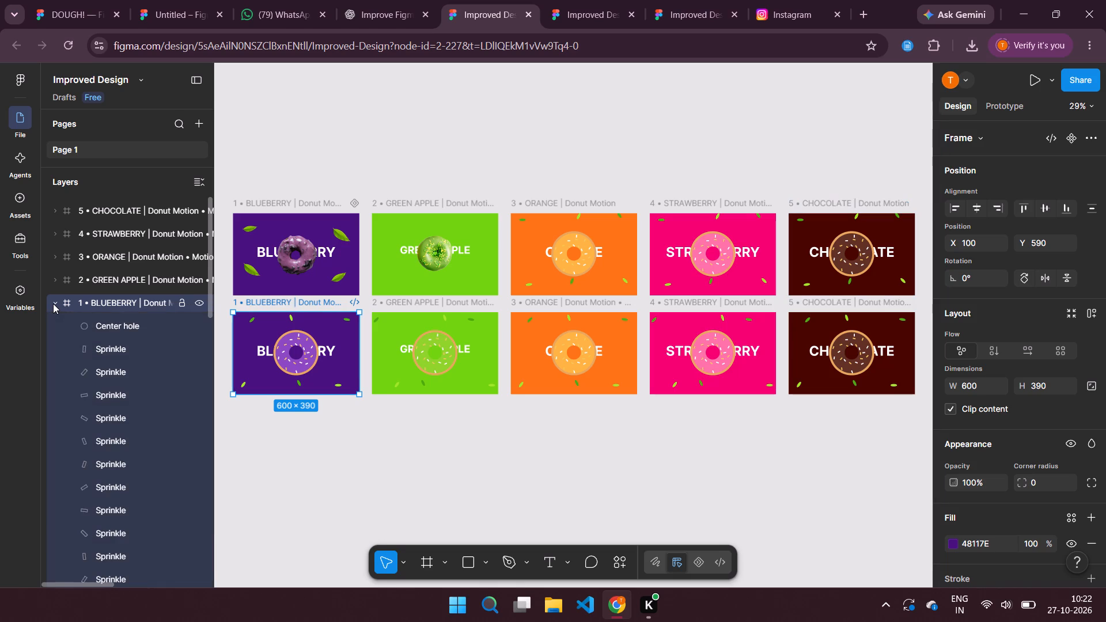
key(Delete)
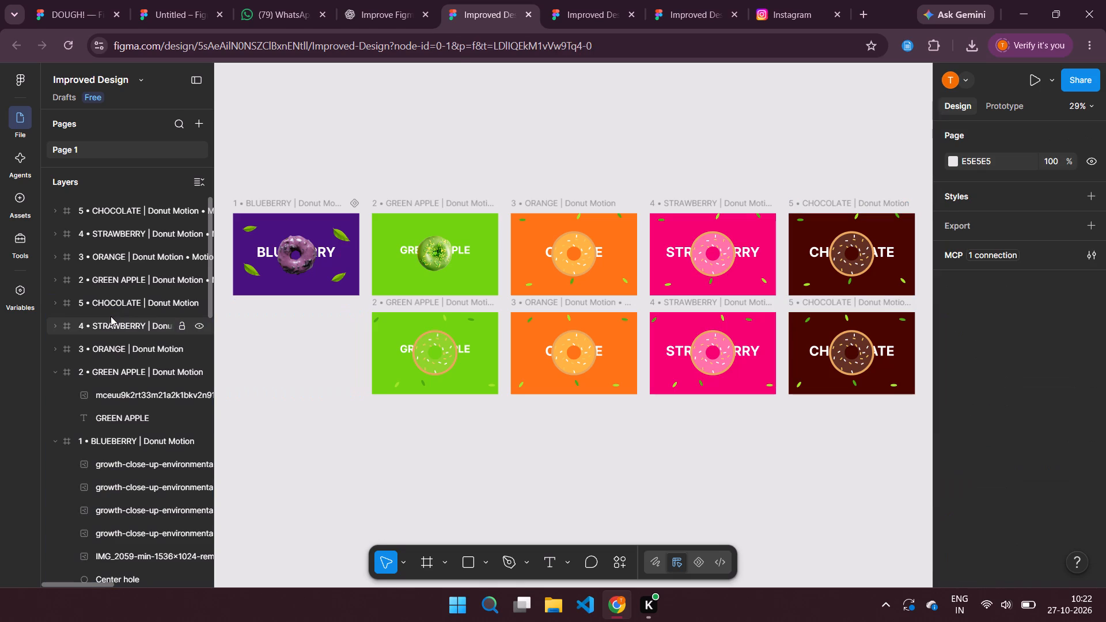
Delete the entire lower 2 • GREEN APPLE frame from the second row.
click(393, 355)
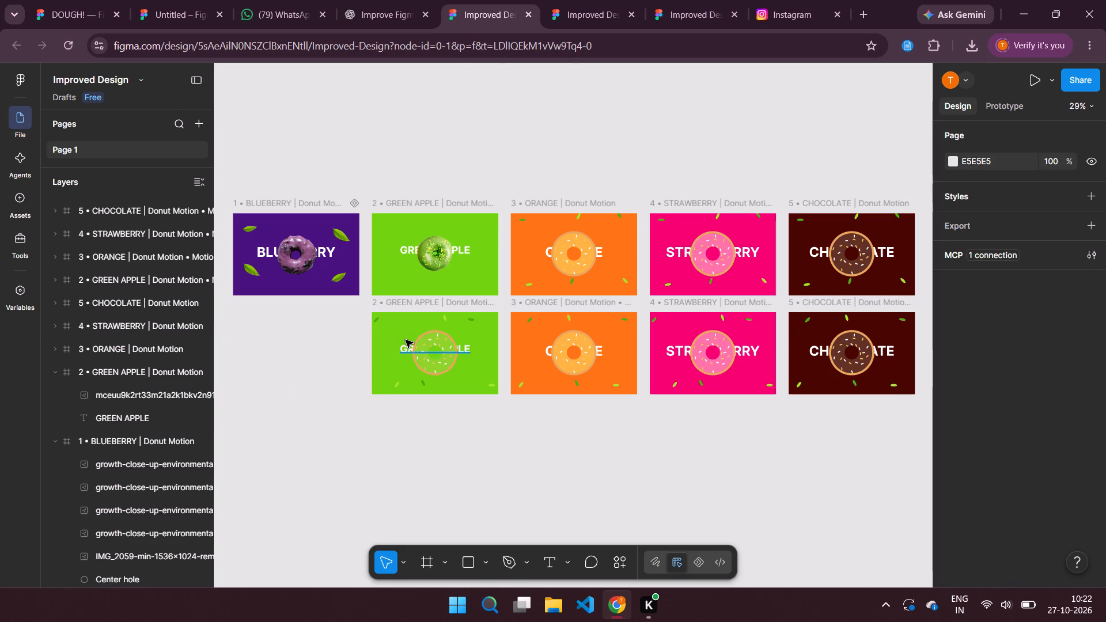
double_click(406, 340)
click(392, 325)
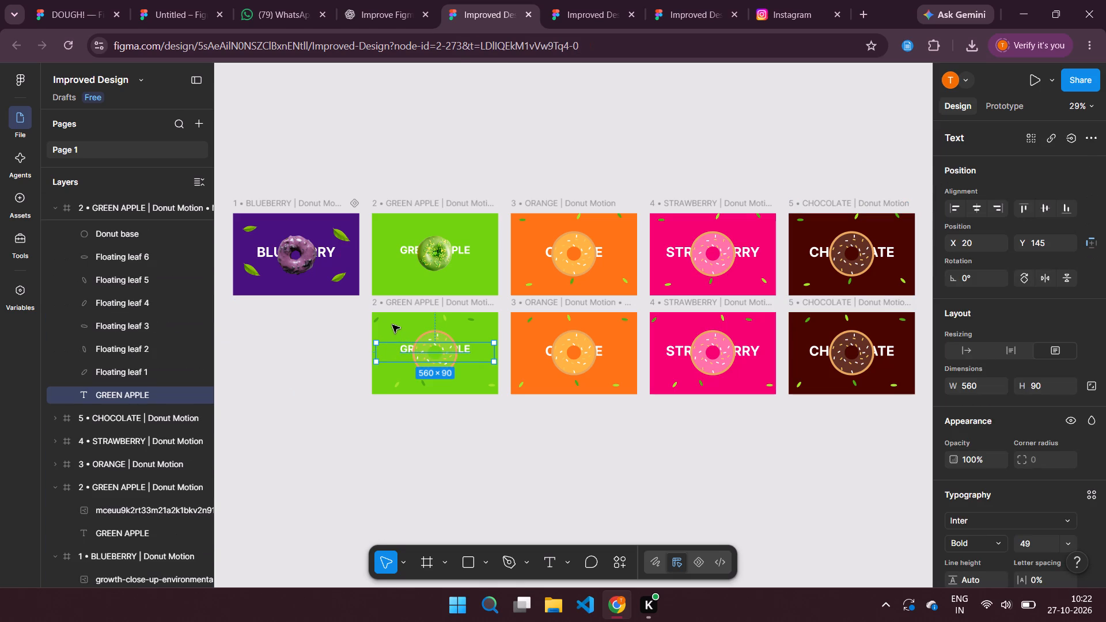
scroll(140, 283, up, 7)
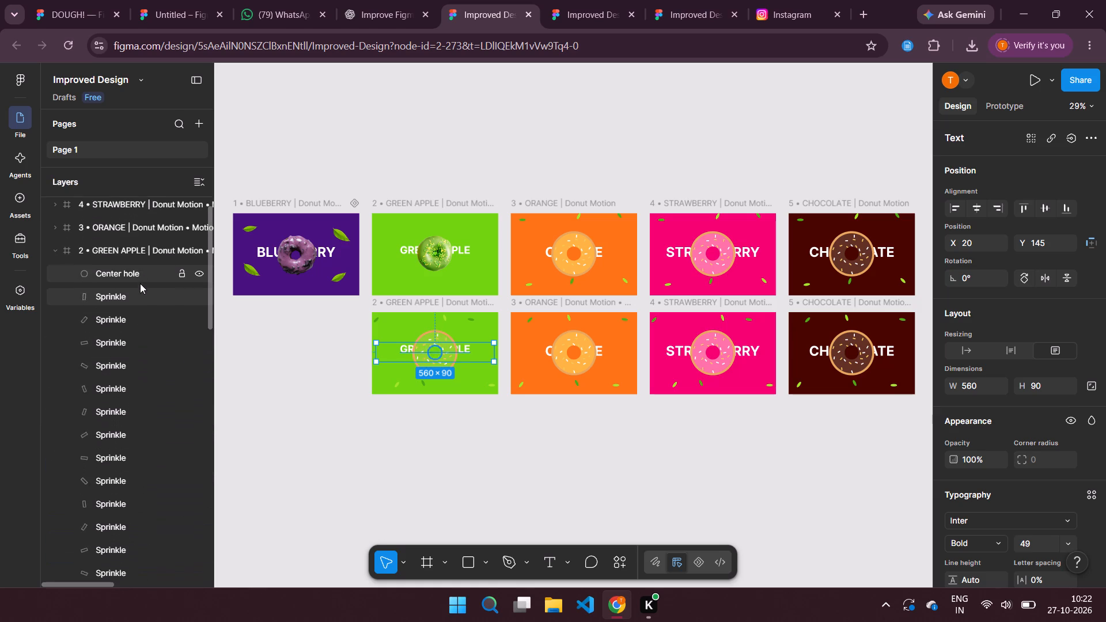
scroll(140, 283, up, 1)
click(127, 283)
key(Delete)
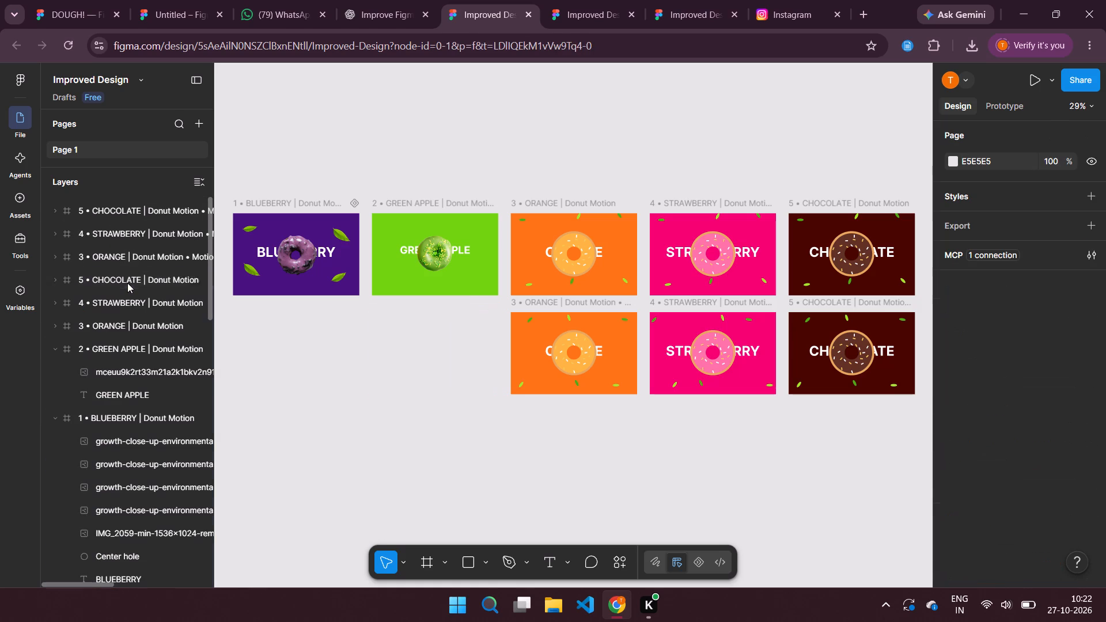
Delete the entire lower 3 • ORANGE frame from the second row.
click(540, 358)
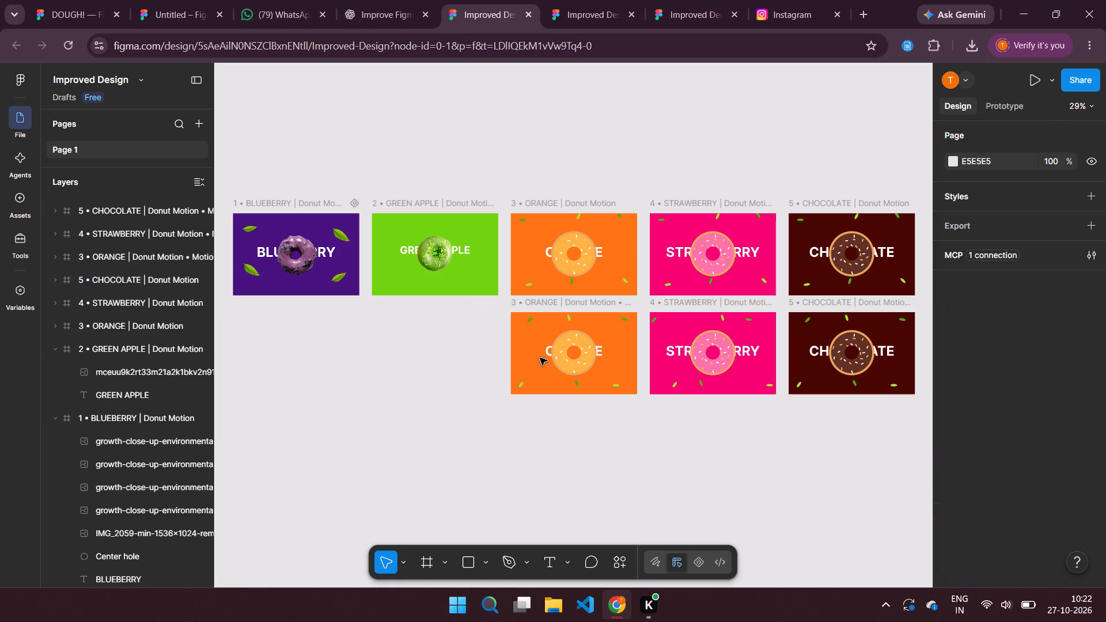
double_click(540, 358)
click(582, 348)
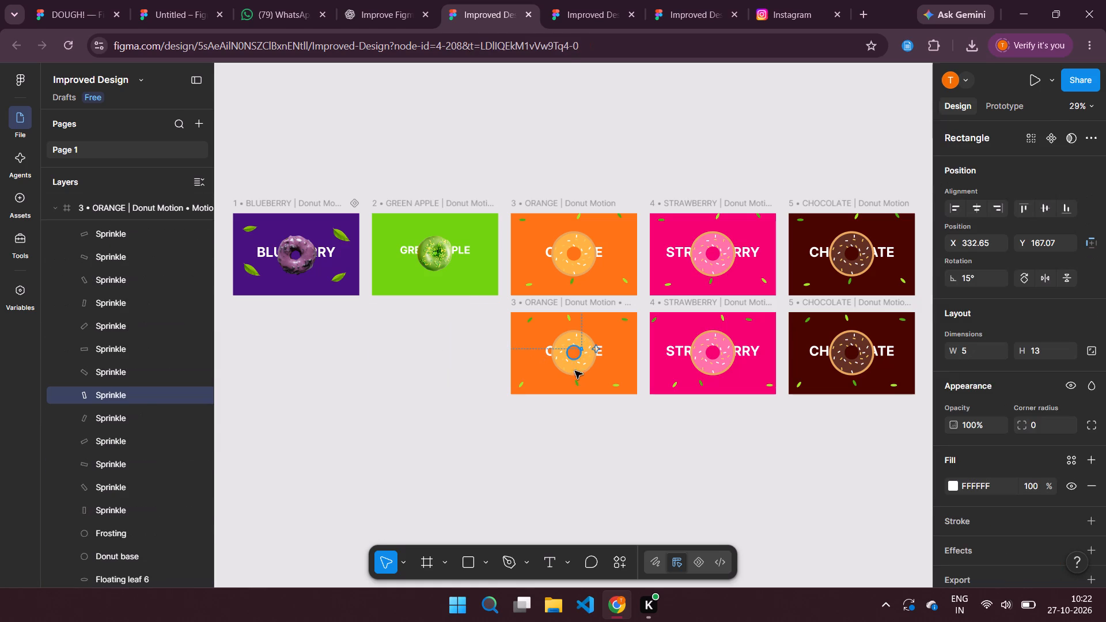
scroll(90, 335, up, 4)
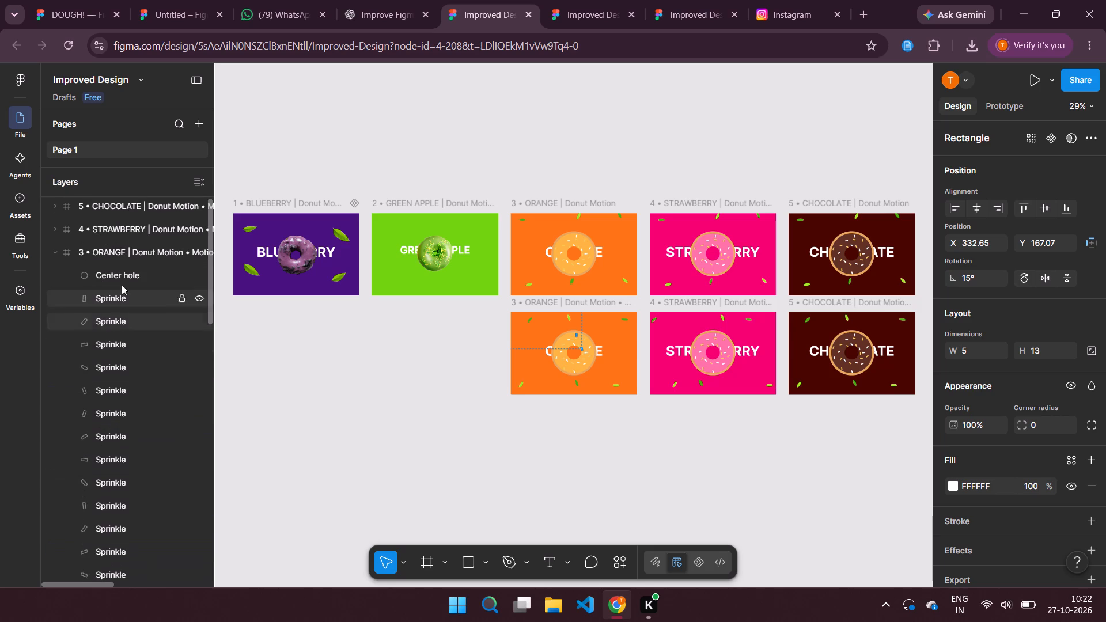
click(156, 253)
key(Delete)
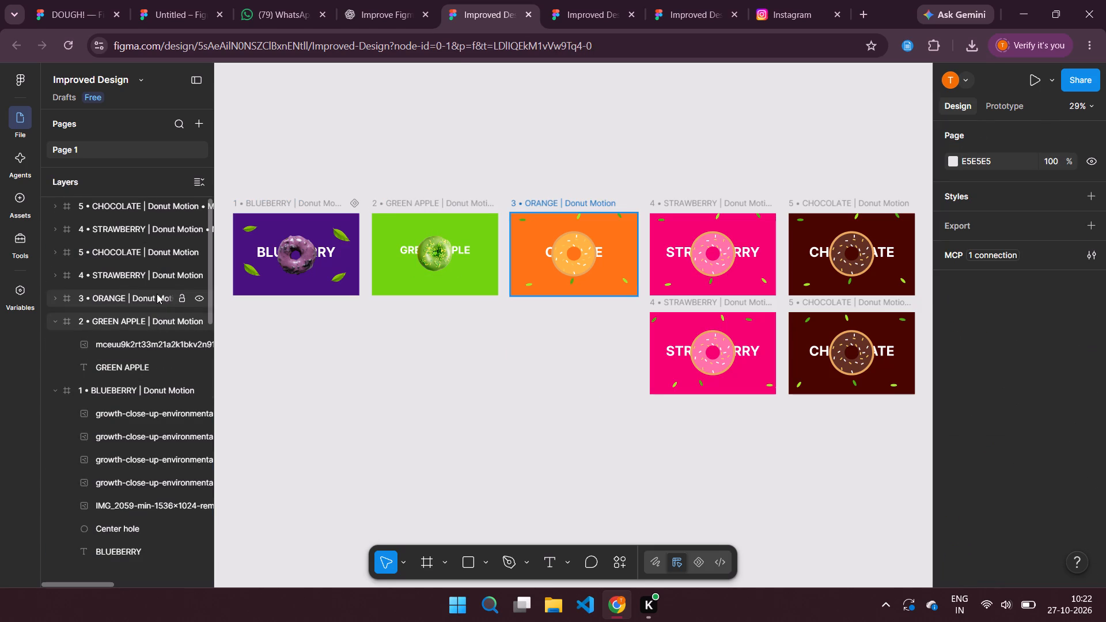
Delete the lower 4 • STRAWBERRY and 5 • CHOCOLATE frames from the second row.
click(162, 230)
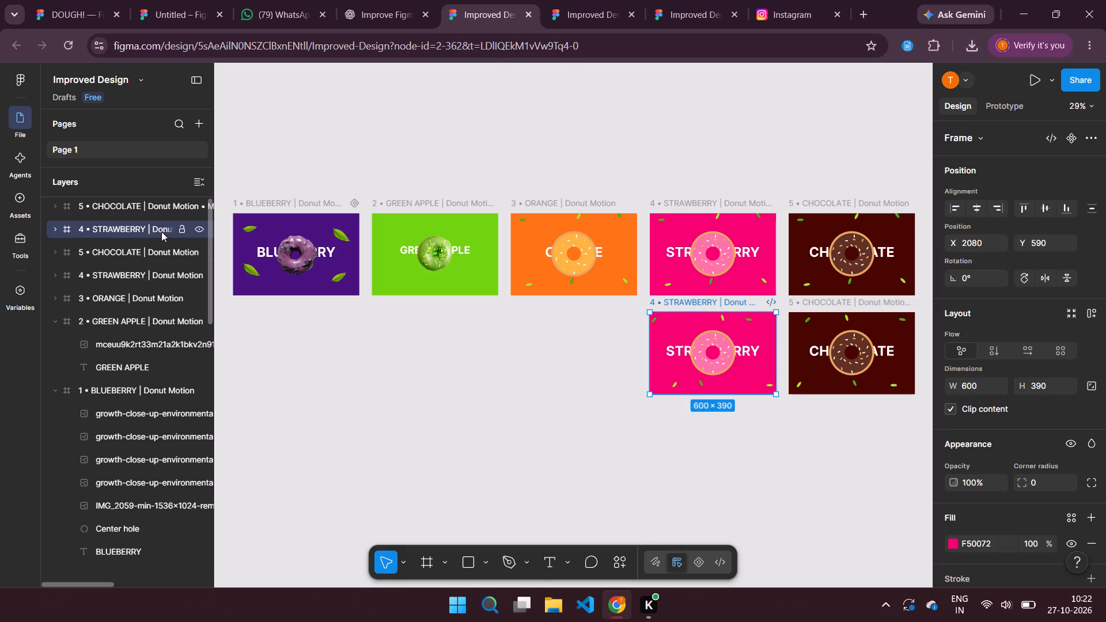
click(161, 232)
click(60, 230)
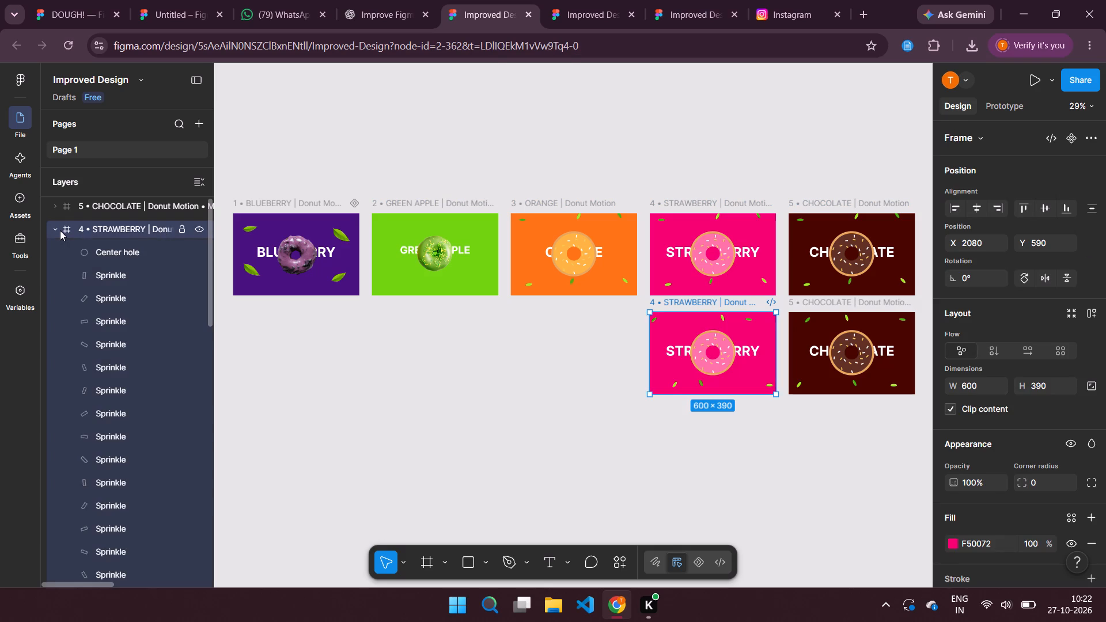
key(Delete)
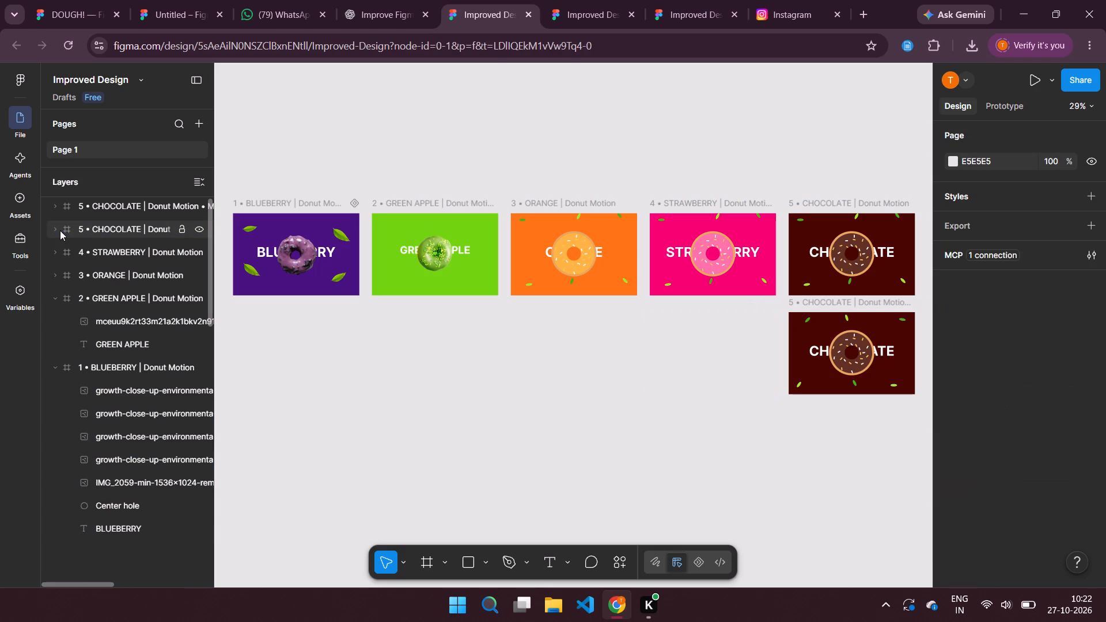
click(111, 207)
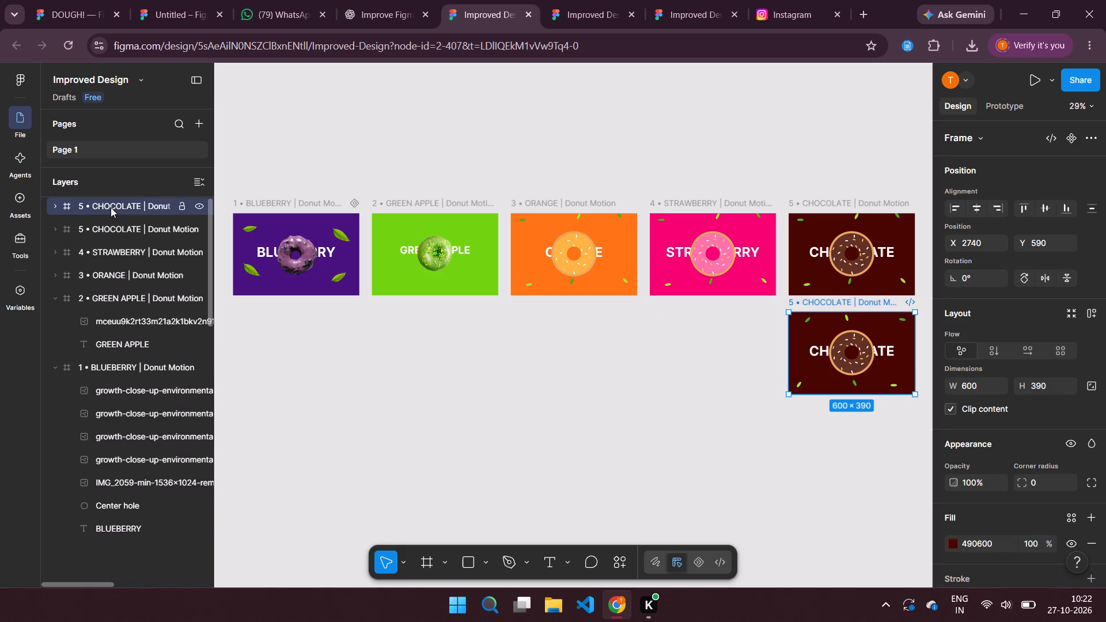
click(52, 208)
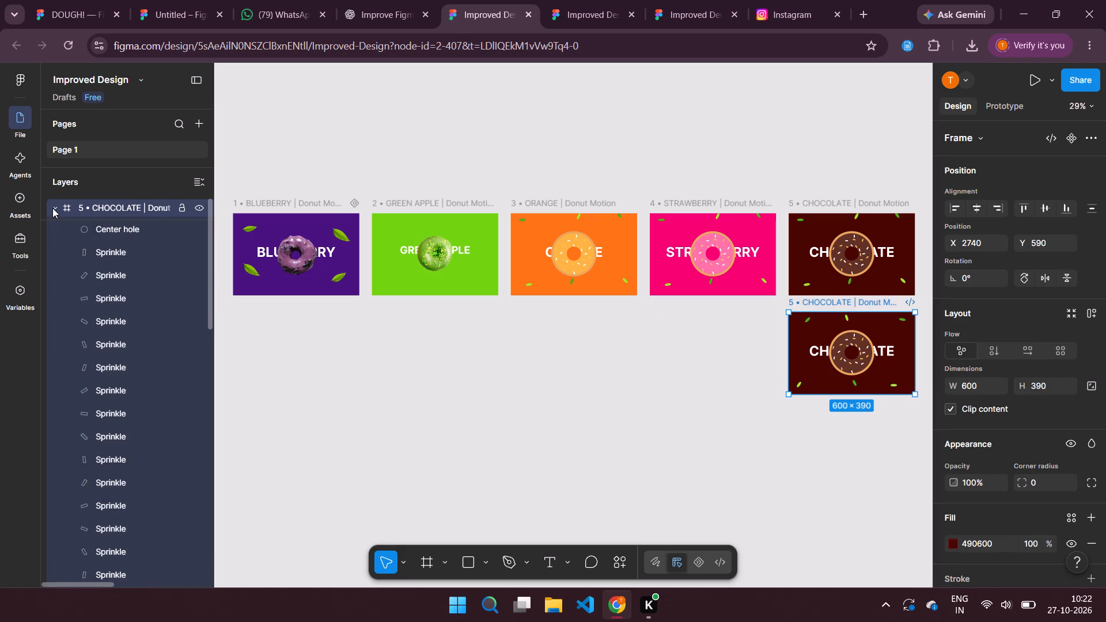
key(Delete)
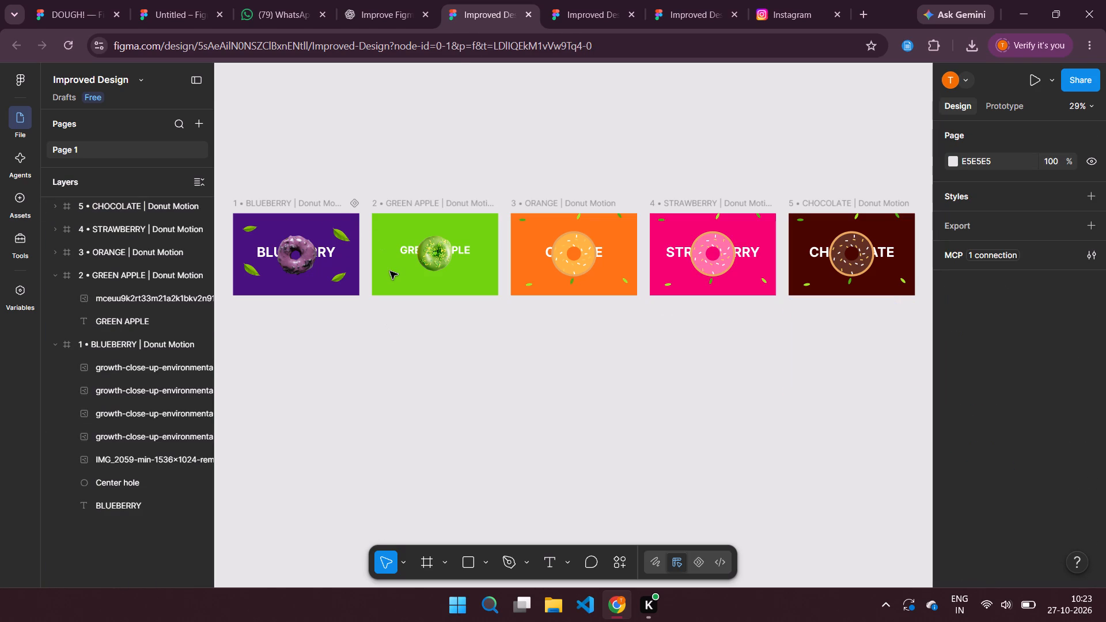
Move the GREEN APPLE frame directly below the BLUEBERRY frame, left-aligned with it at about X 100, Y 661.
click(390, 271)
click(390, 271)
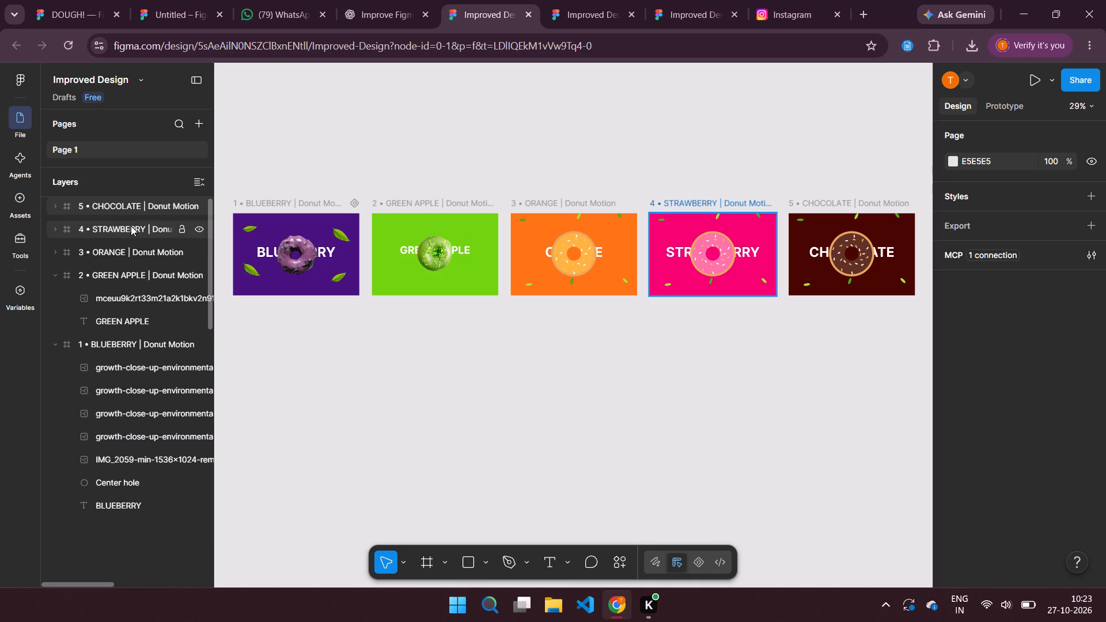
click(130, 273)
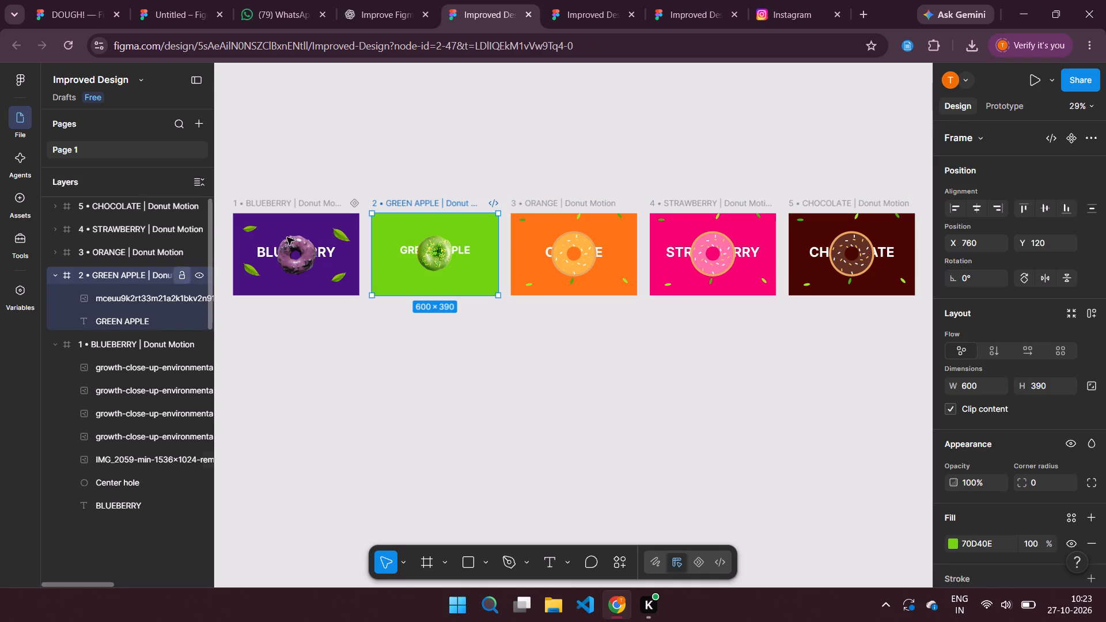
drag(393, 273, 350, 366)
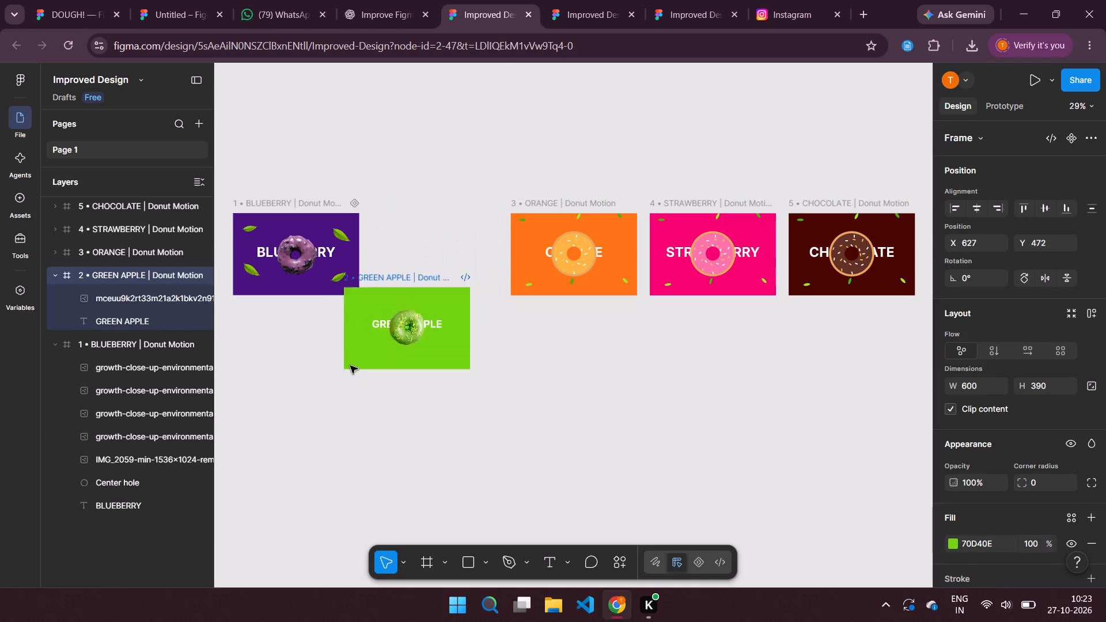
drag(350, 366, 255, 386)
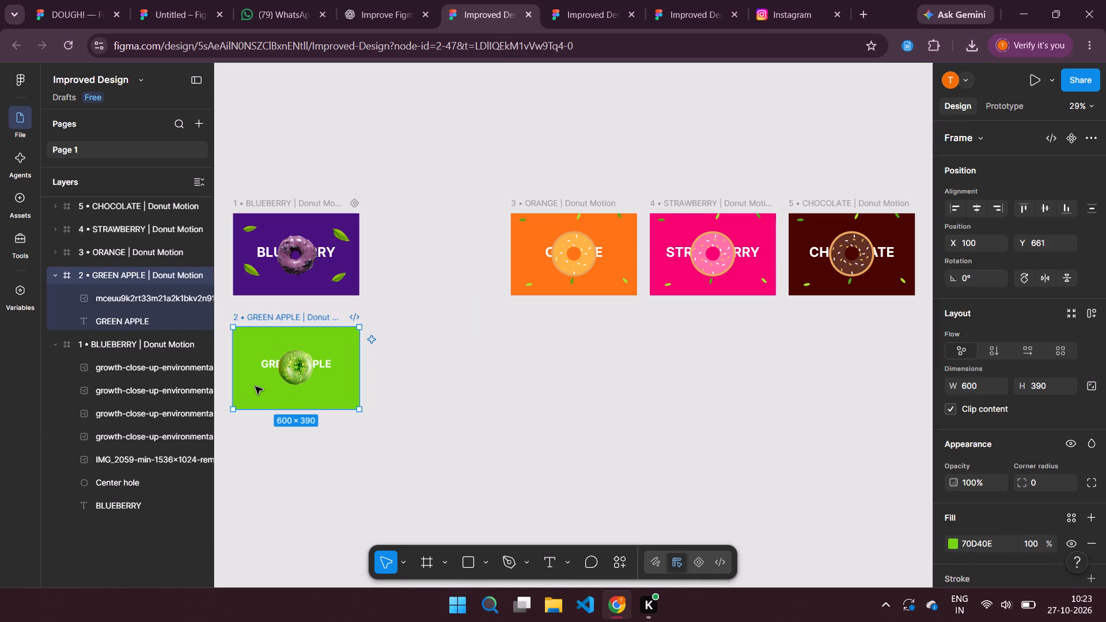
Move the ORANGE frame below the GREEN APPLE frame, aligned in the same column at about X 100, Y 1229.
scroll(397, 437, down, 1)
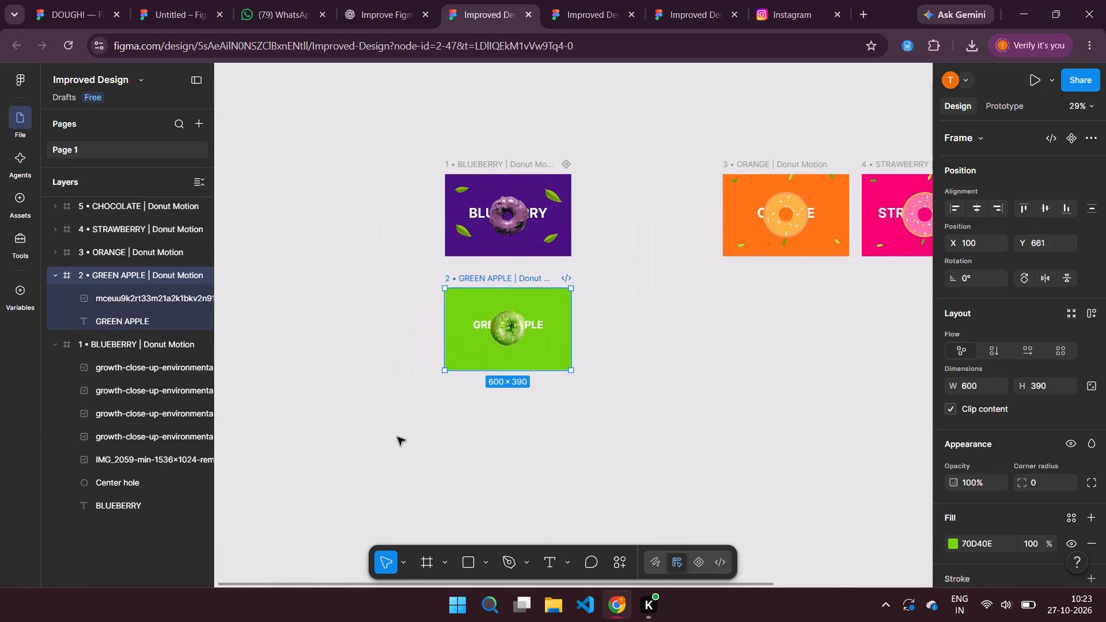
scroll(397, 437, down, 1)
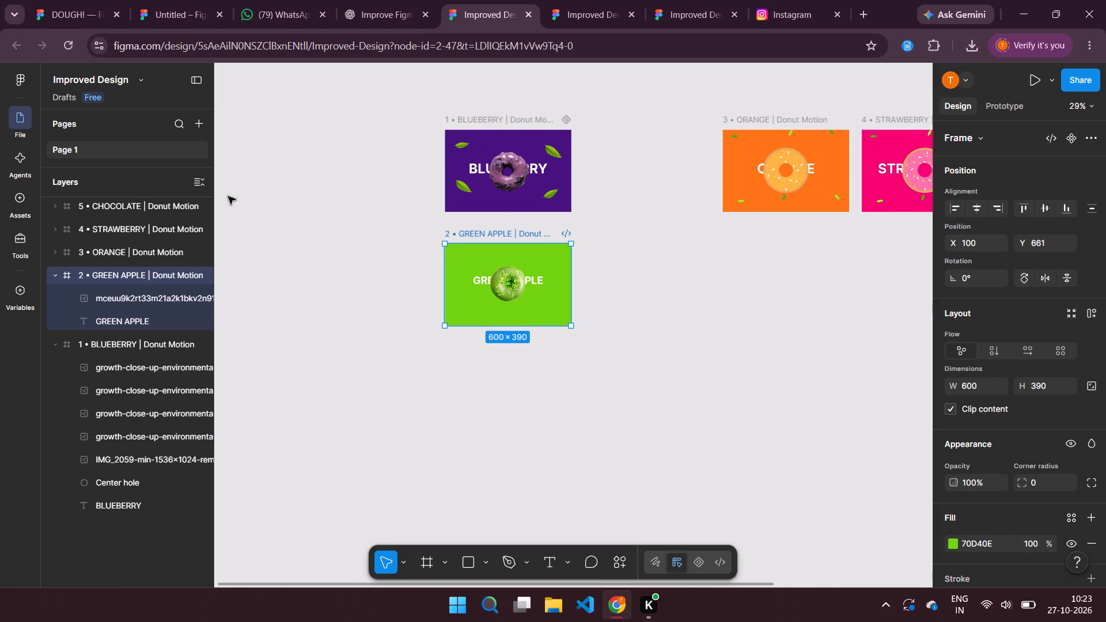
click(150, 254)
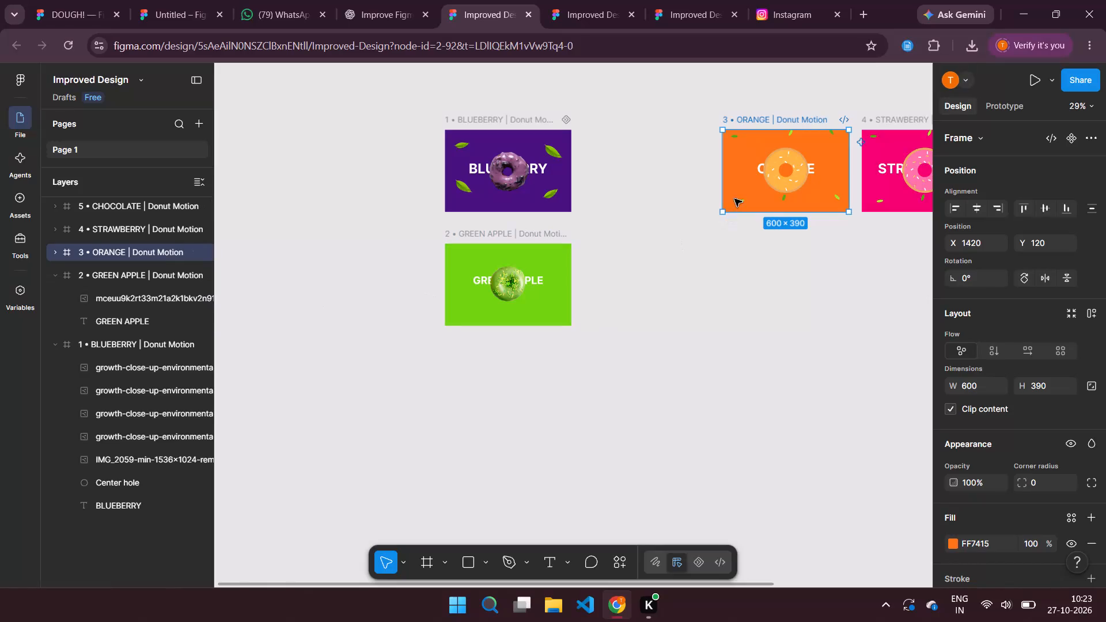
drag(738, 189, 457, 433)
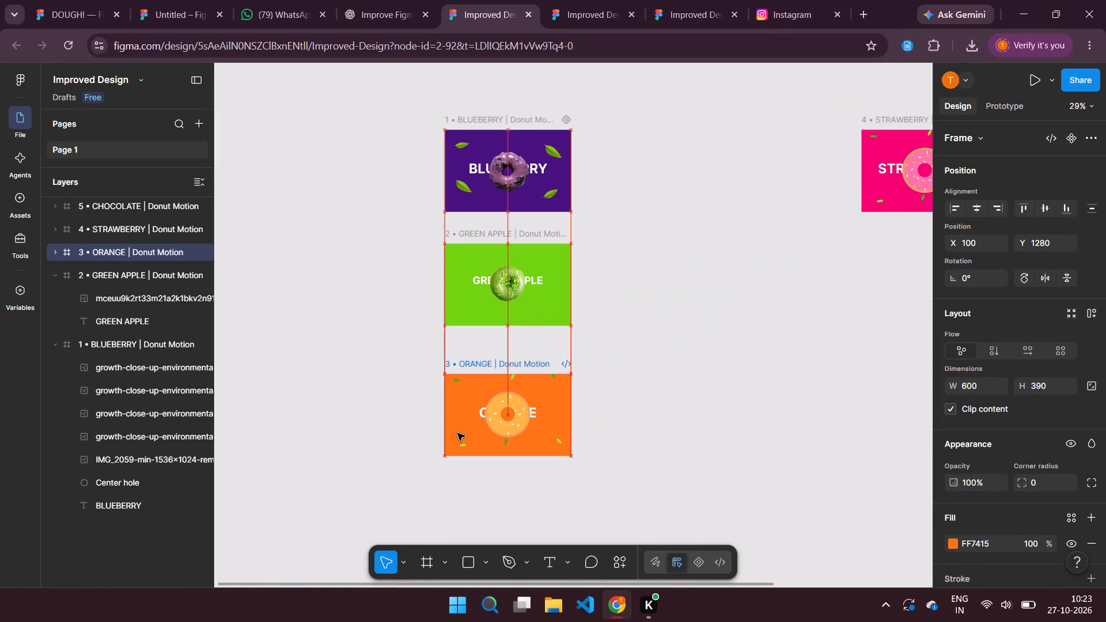
drag(457, 433, 459, 423)
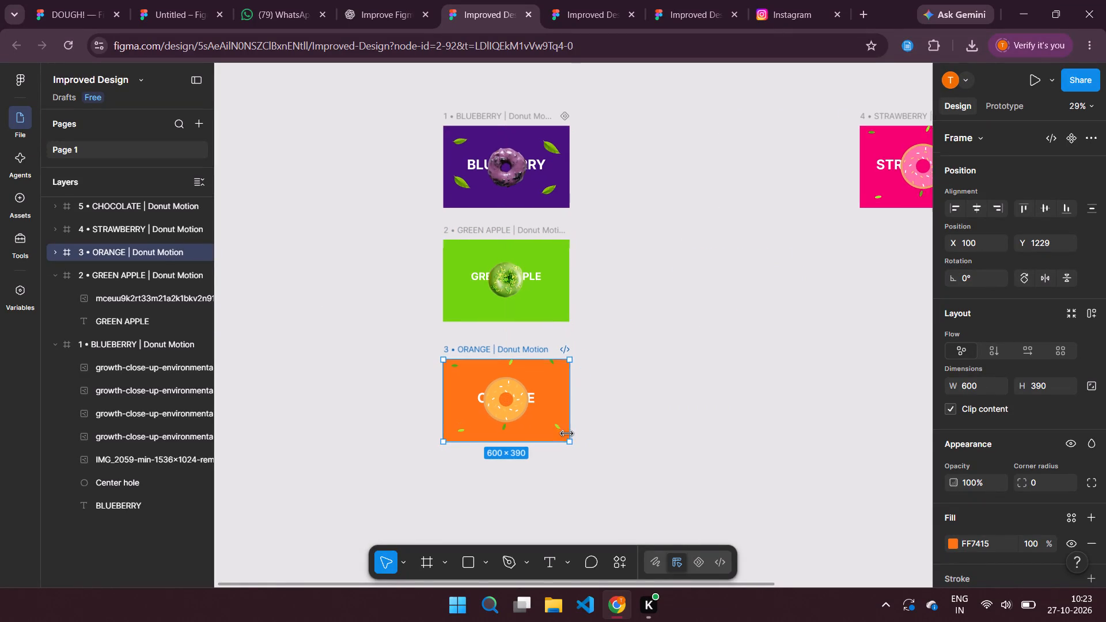
Move the 4 • STRAWBERRY frame below the ORANGE frame, aligned in the same column at about X 100, Y 1770.
scroll(495, 236, left, 1)
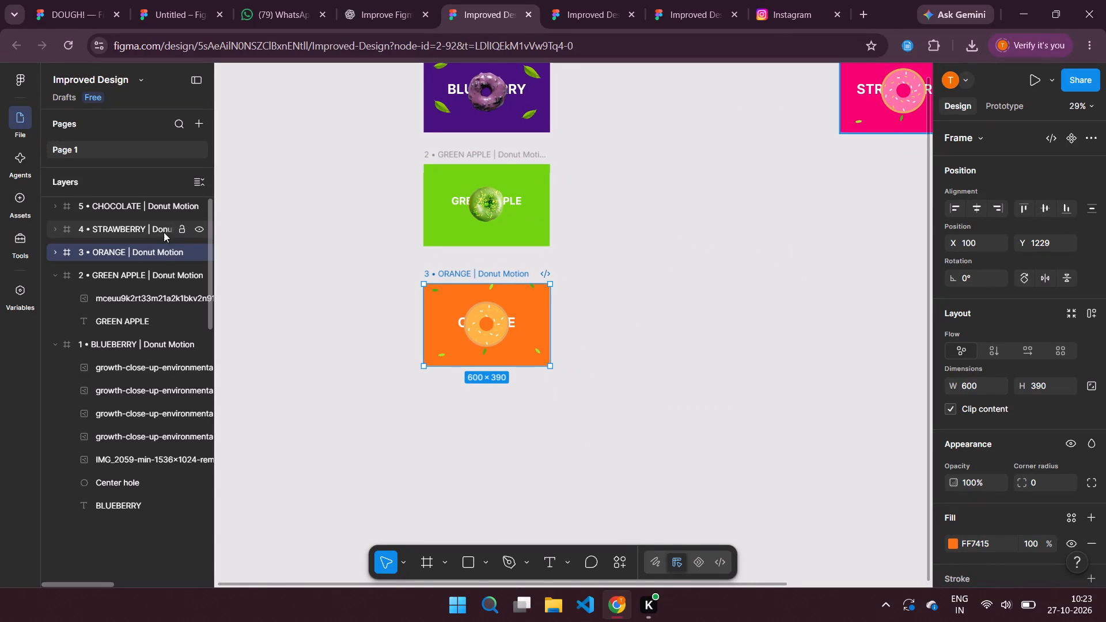
click(153, 237)
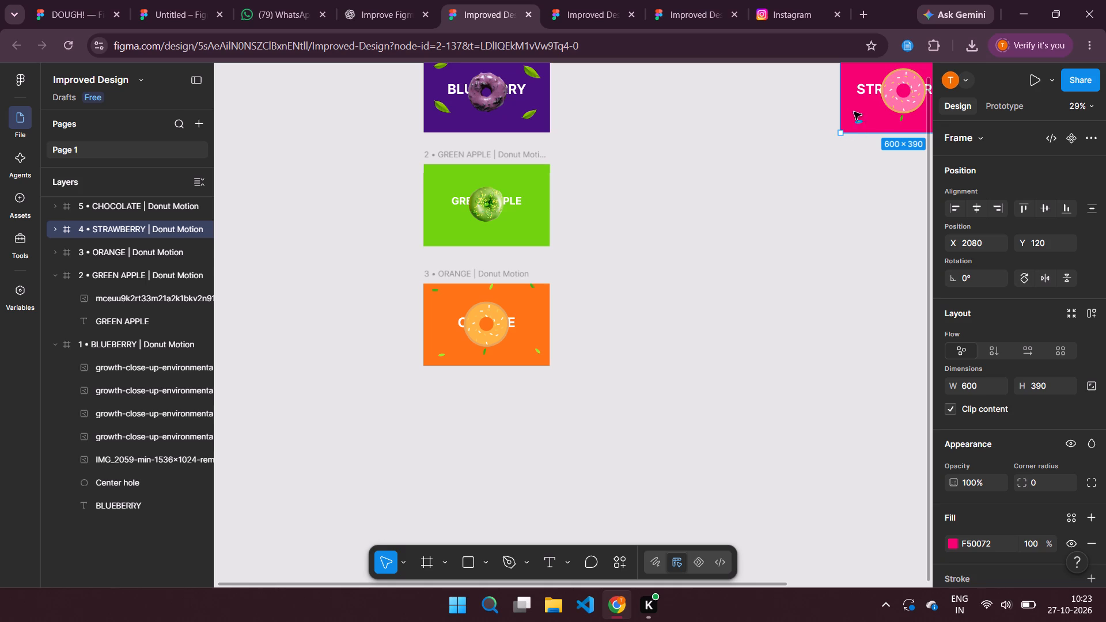
drag(853, 105, 432, 453)
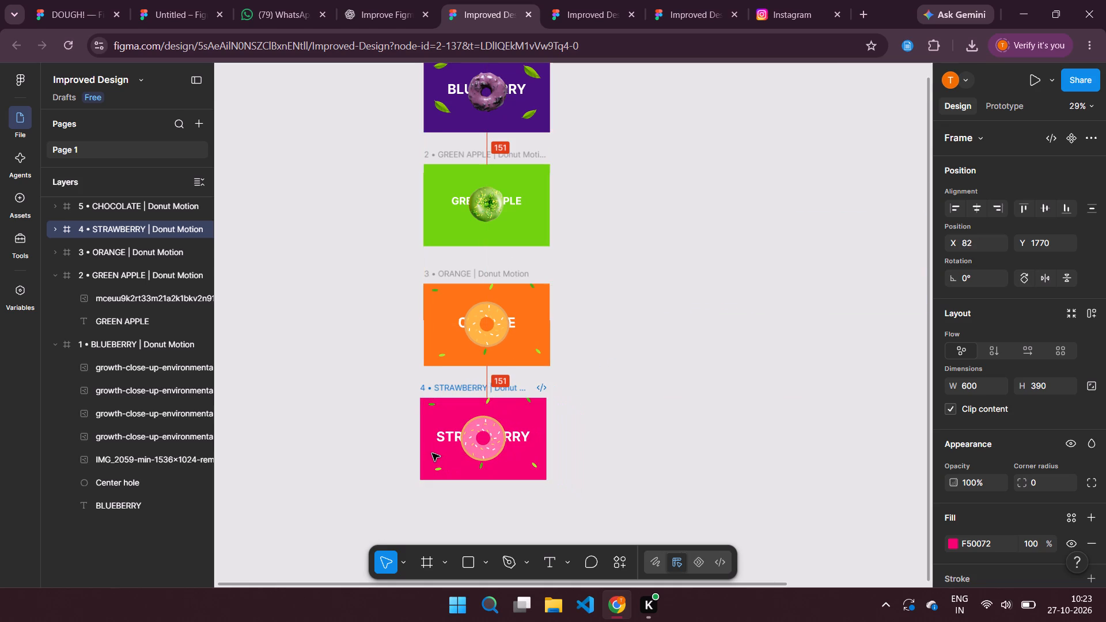
drag(432, 453, 436, 453)
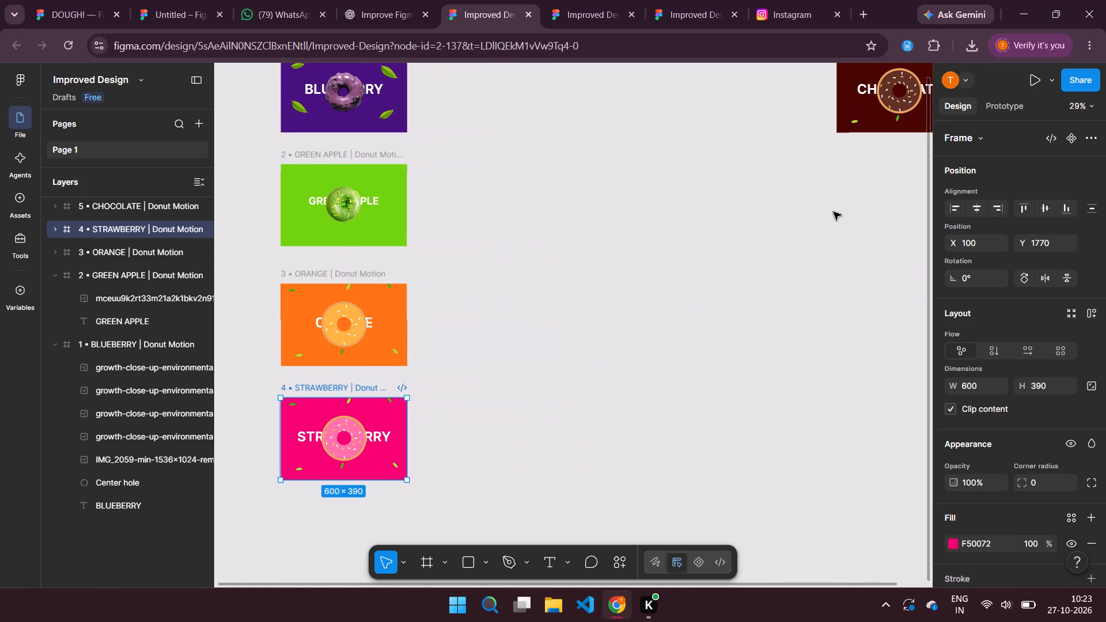
Move the 5 • CHOCOLATE frame below the STRAWBERRY frame, aligned in the same column at about X 100, Y 2311.
click(148, 213)
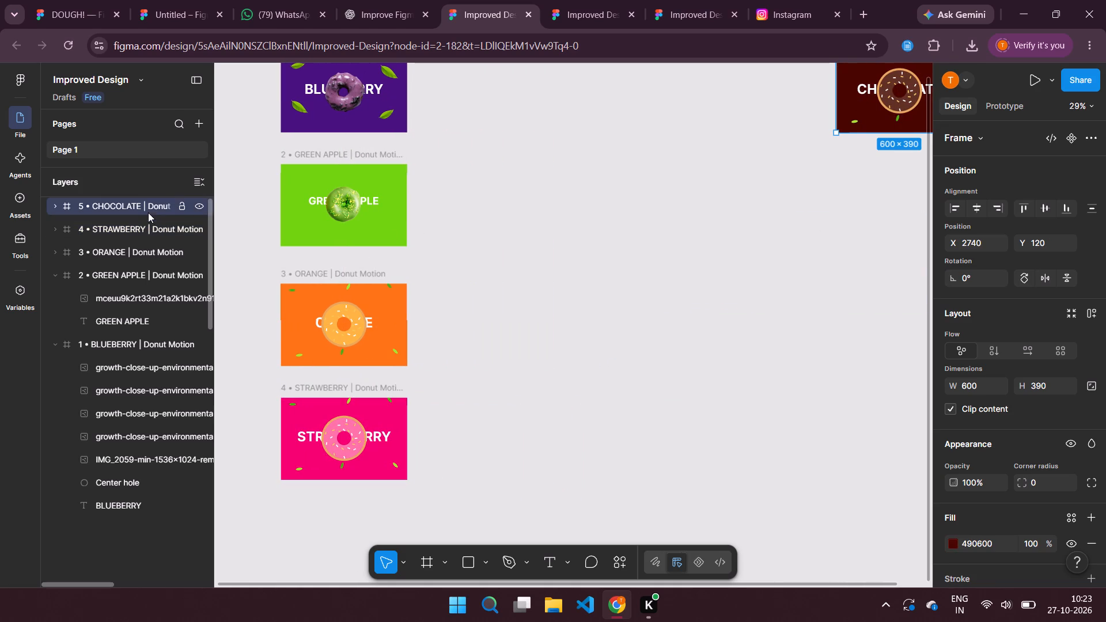
drag(850, 106, 795, 303)
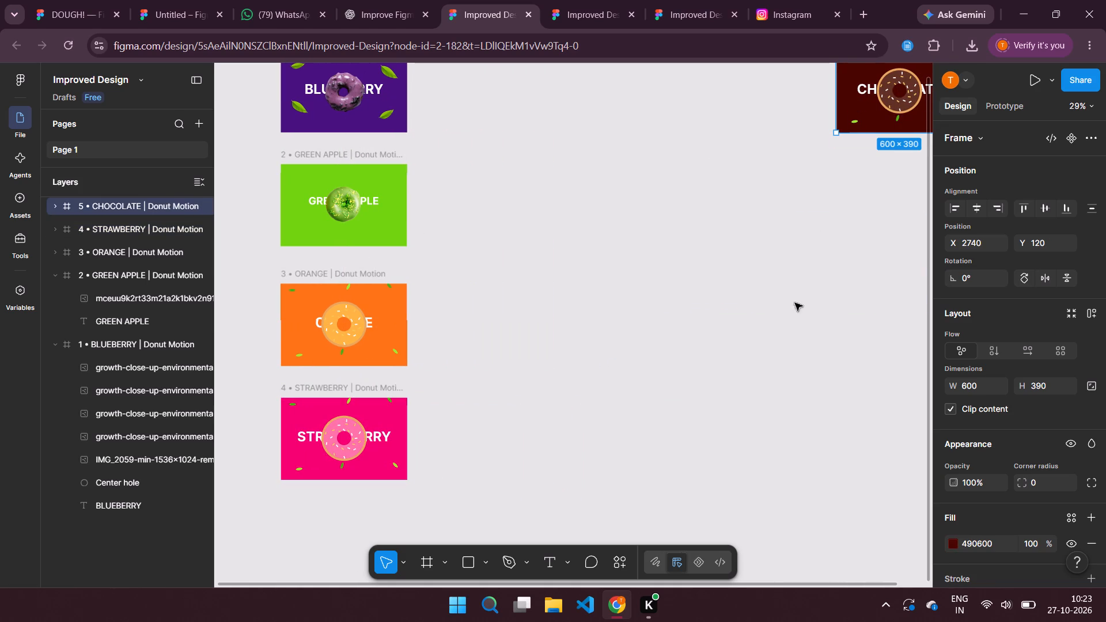
drag(795, 303, 297, 568)
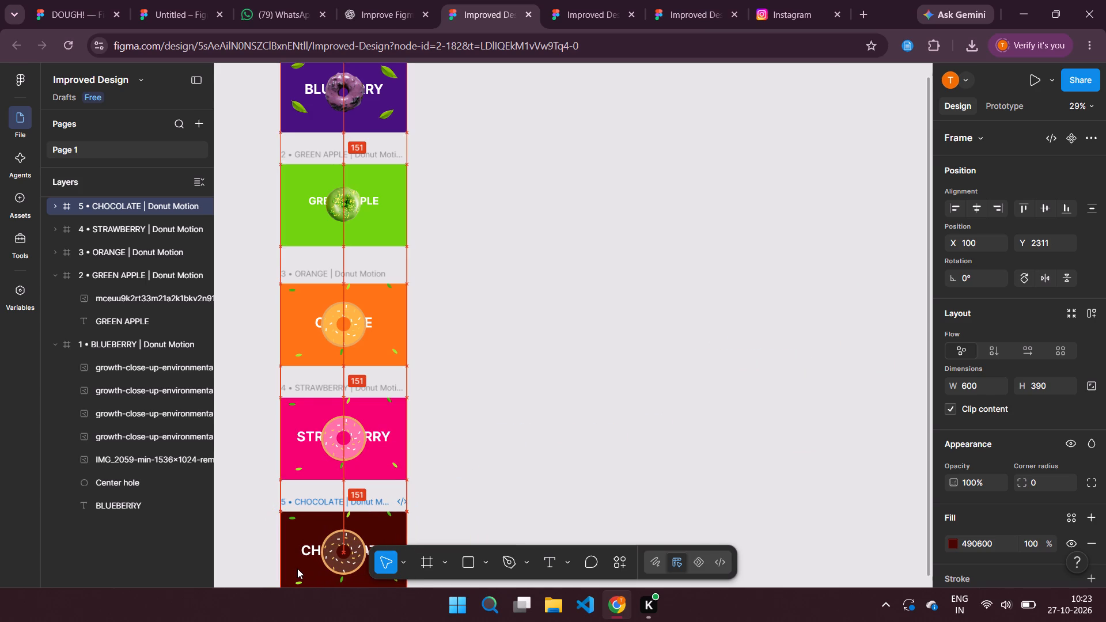
drag(297, 568, 297, 568)
Delete all sprinkles, the frosting, the donut base and floating leaves 1 to 6 from the ORANGE frame, keeping its center hole and text.
scroll(601, 373, up, 1)
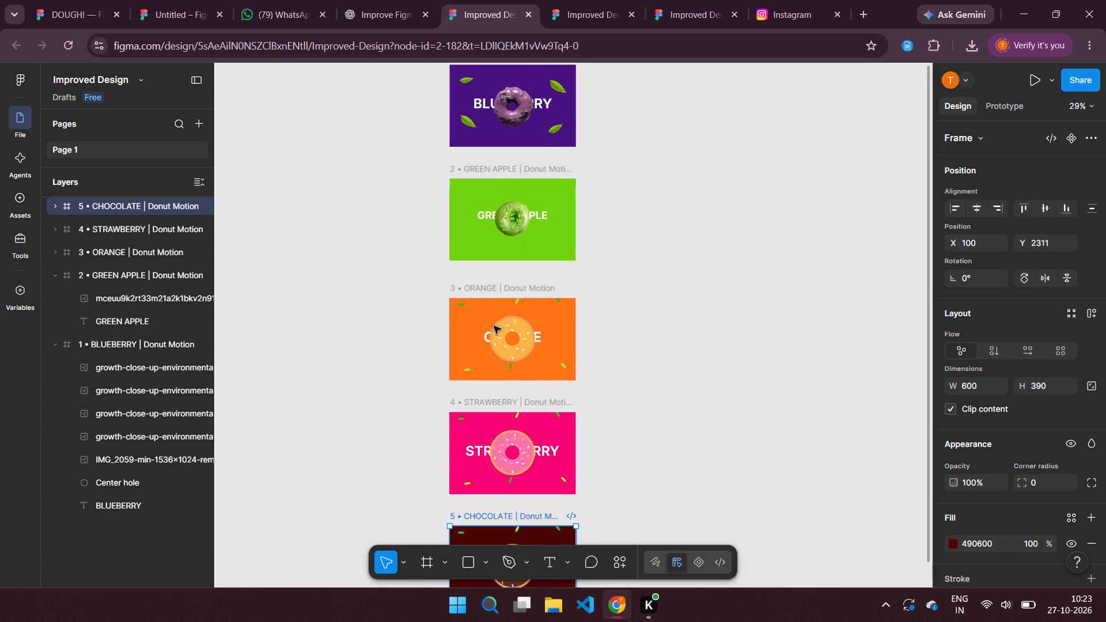
click(507, 352)
scroll(218, 344, up, 1)
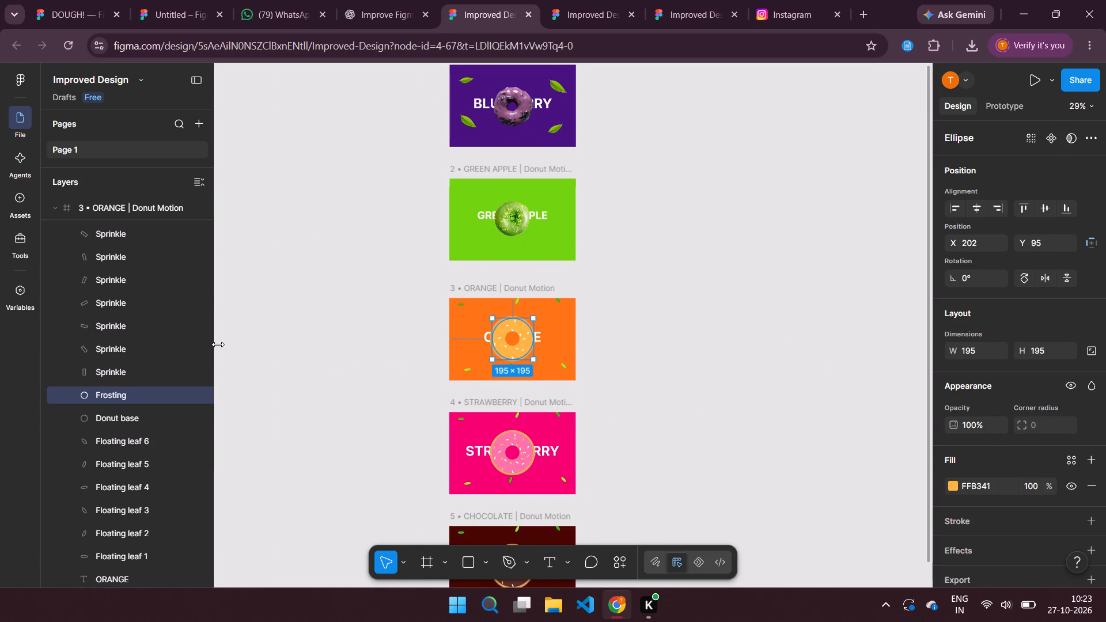
scroll(180, 347, up, 6)
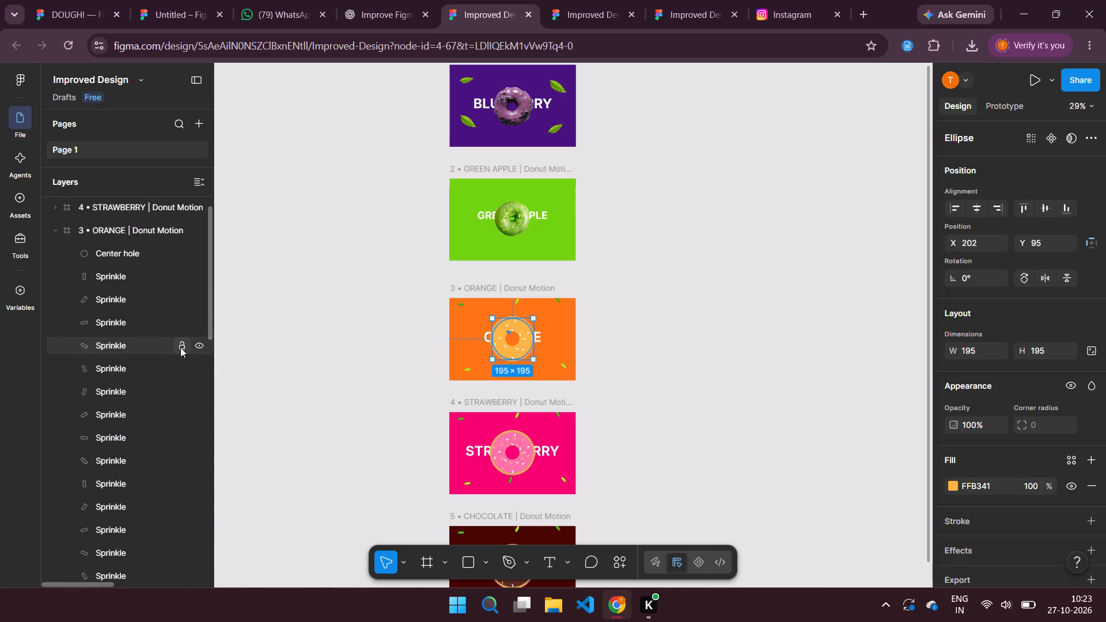
scroll(180, 347, up, 1)
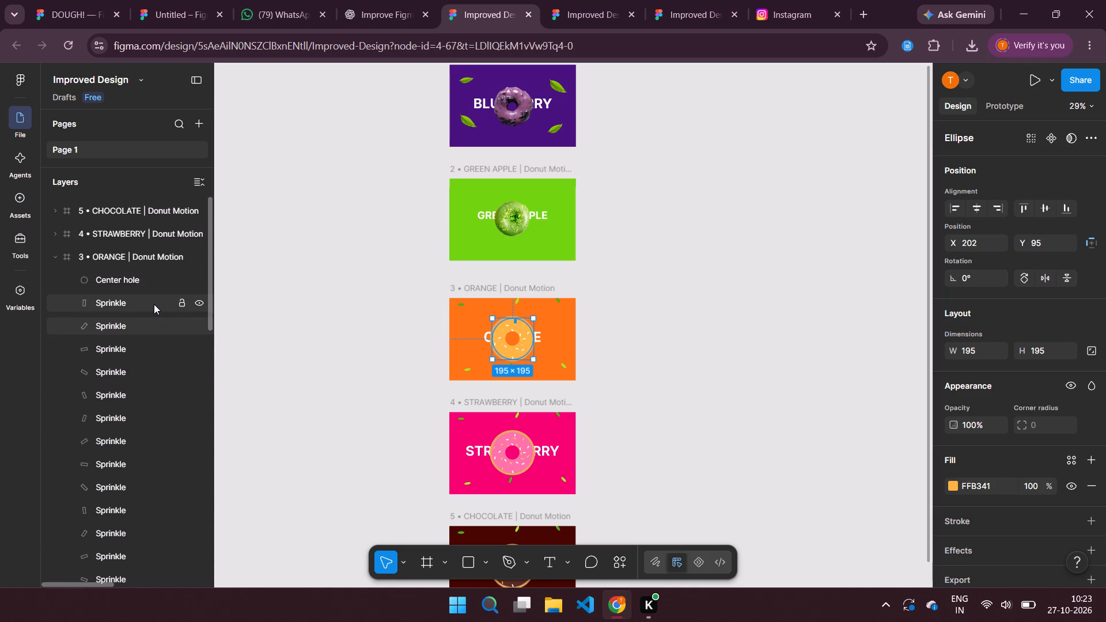
click(154, 304)
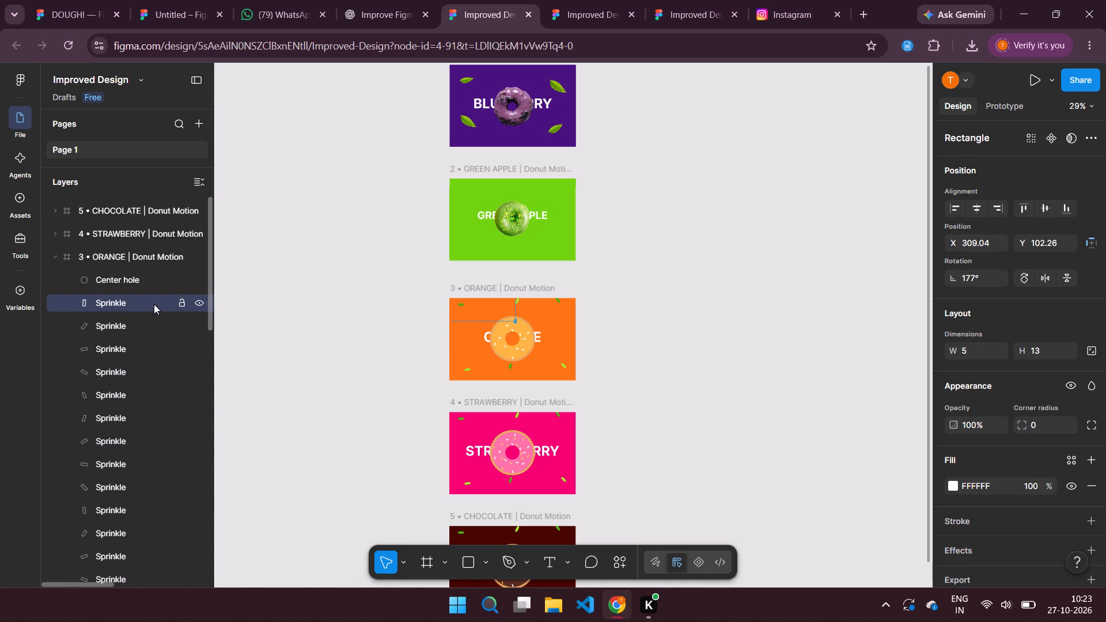
shift+click(141, 571)
shift+drag(209, 321, 209, 403)
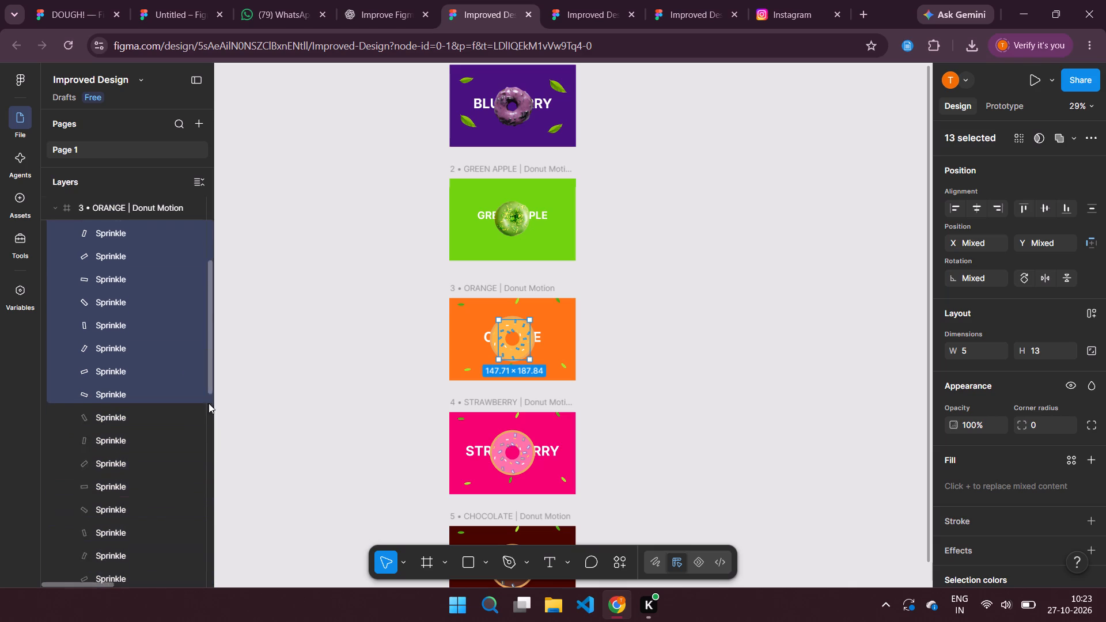
shift+drag(209, 403, 213, 453)
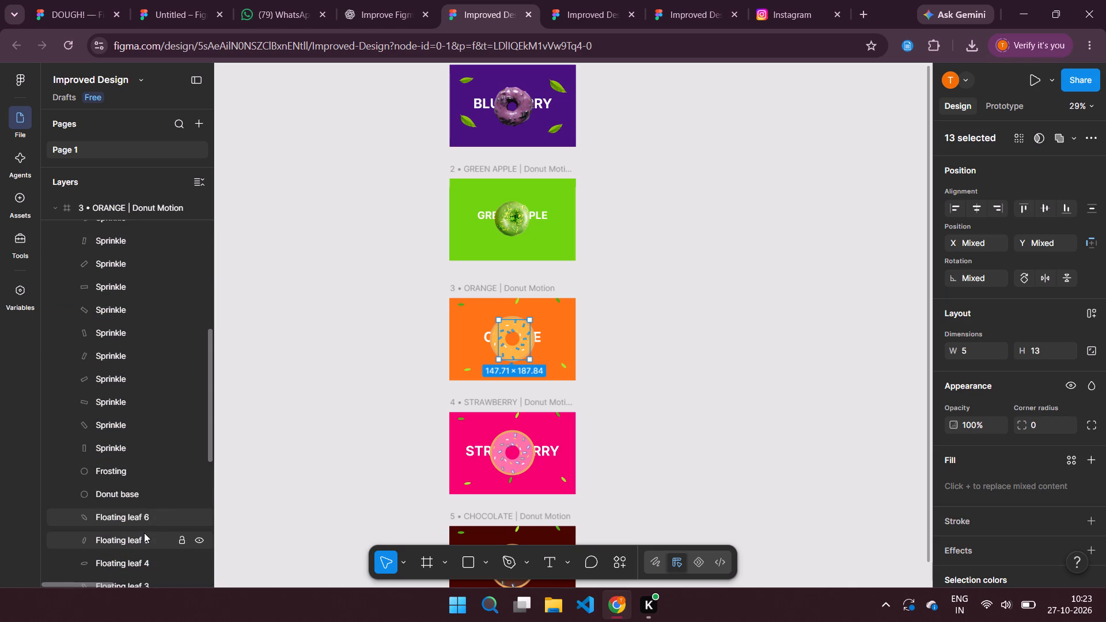
shift+drag(210, 446, 217, 494)
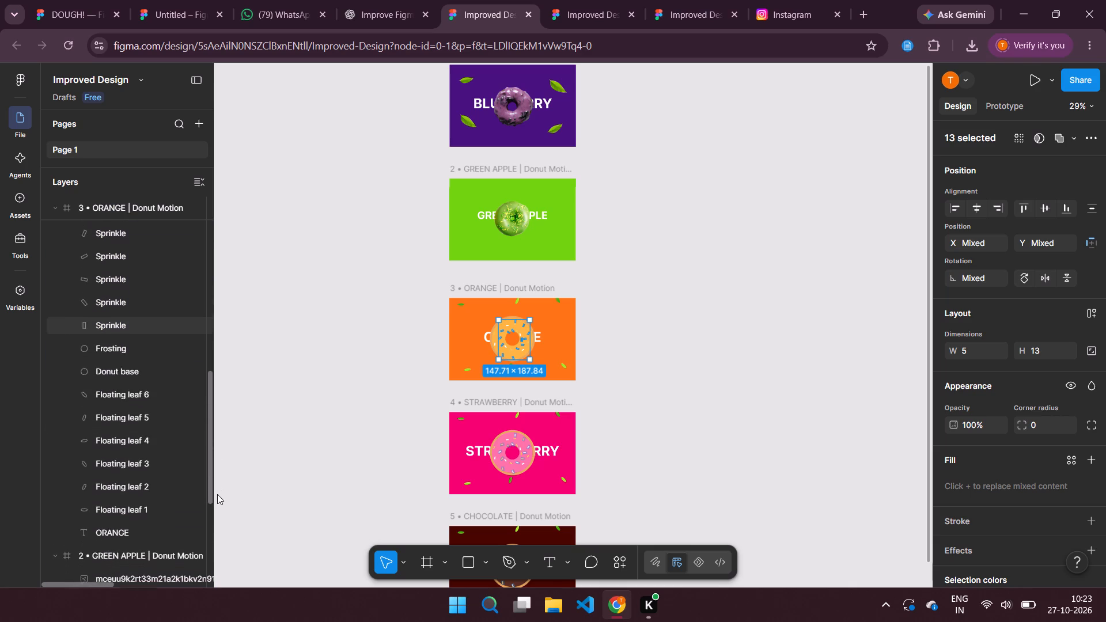
shift+drag(217, 494, 217, 497)
shift+click(173, 486)
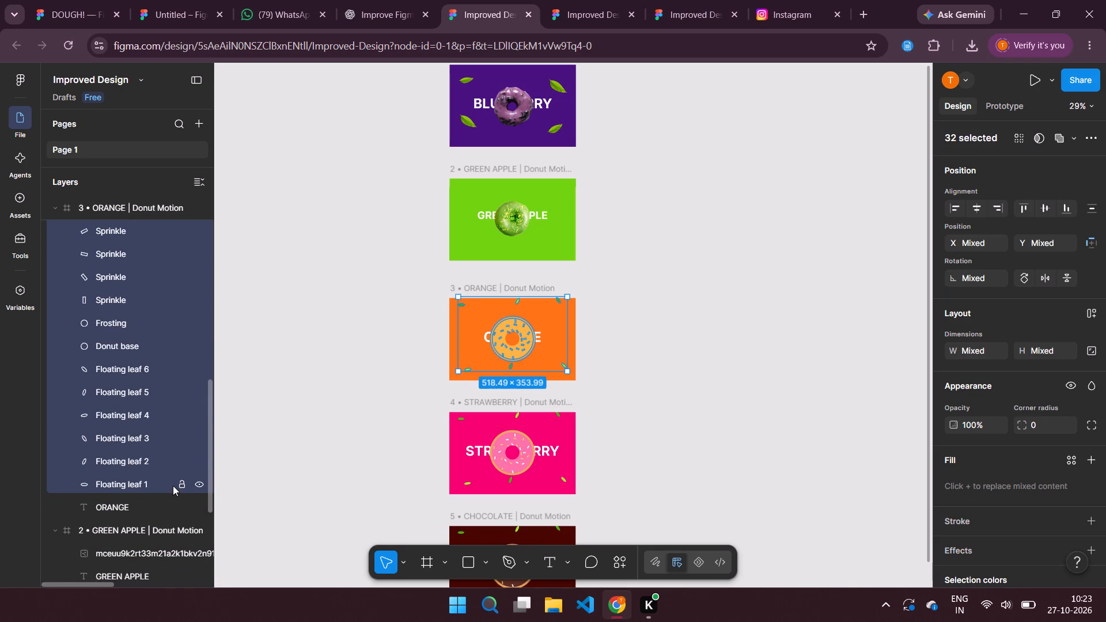
key(Delete)
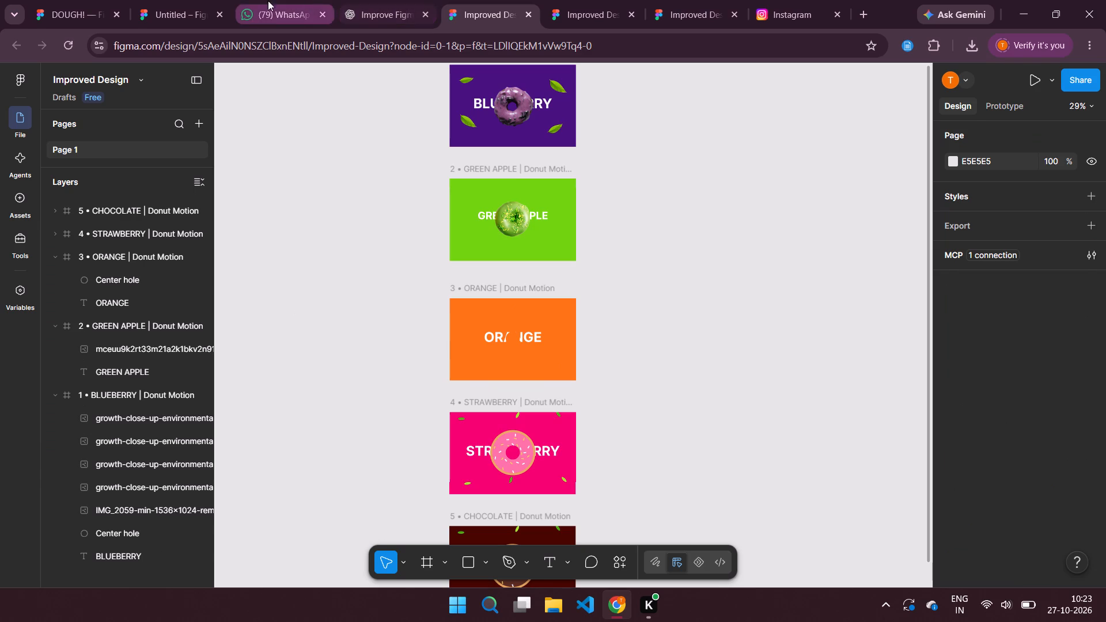
Copy the orange donut image from the ORANGE screen in the Untitled file and paste it into Improved Design.
click(197, 4)
click(573, 339)
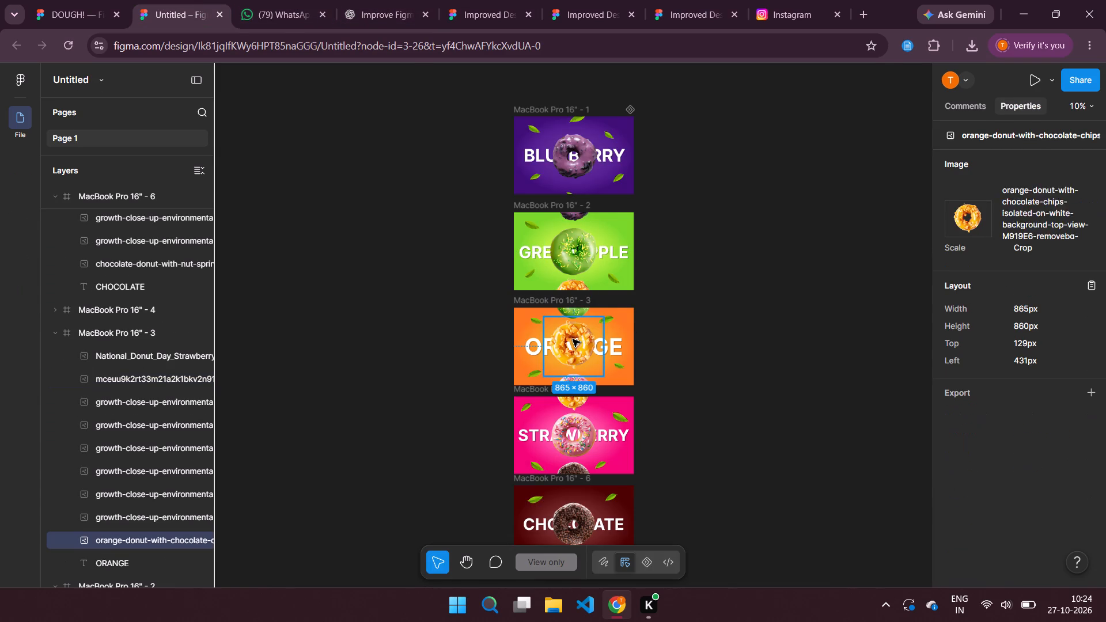
key(ctrl+c)
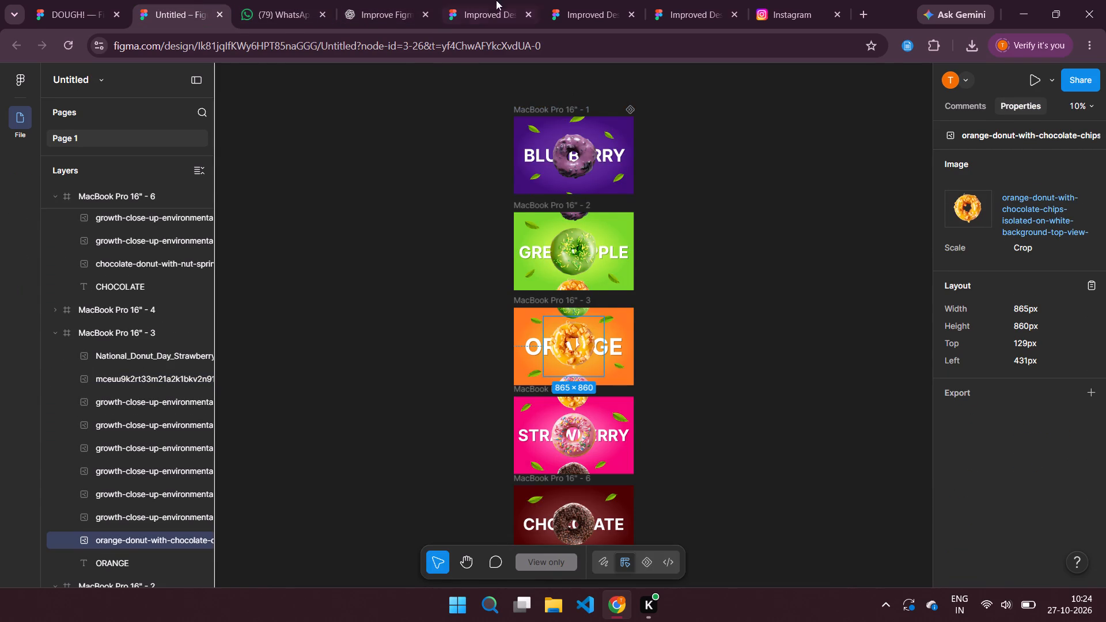
click(480, 0)
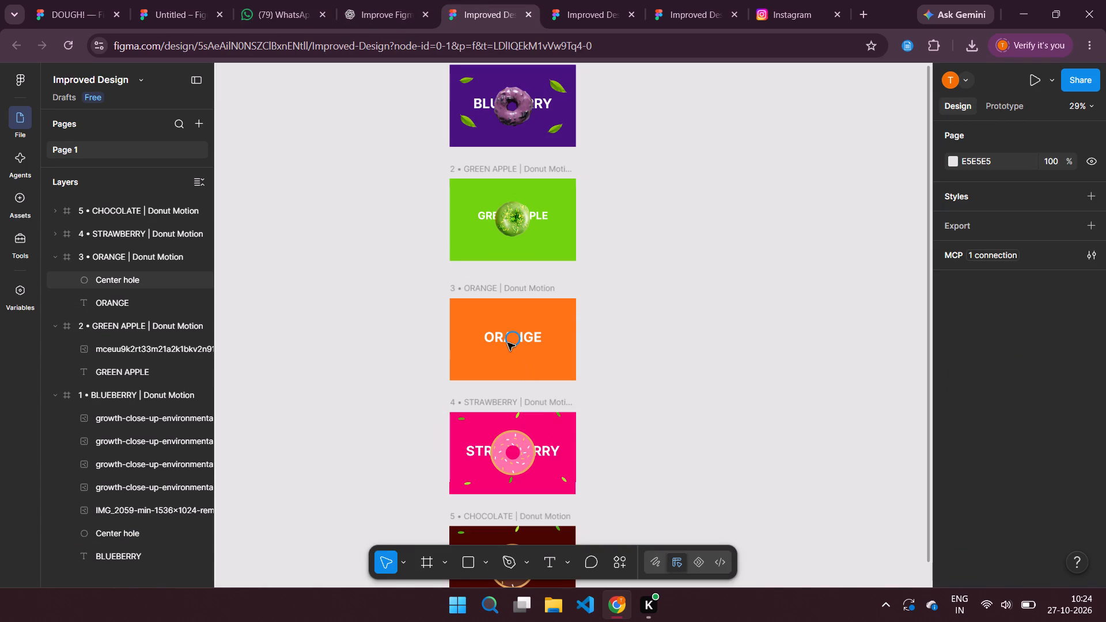
key(ctrl+v)
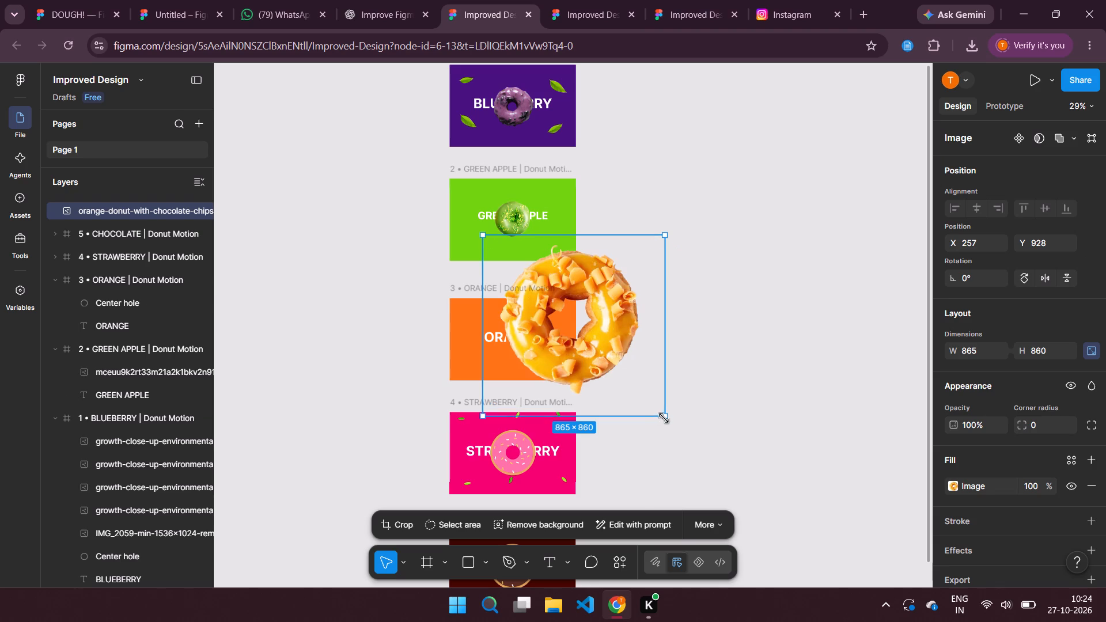
Shrink the orange donut image to about 303 × 301 and centre it in the ORANGE frame at about X 148, Y 56.
drag(665, 416, 538, 329)
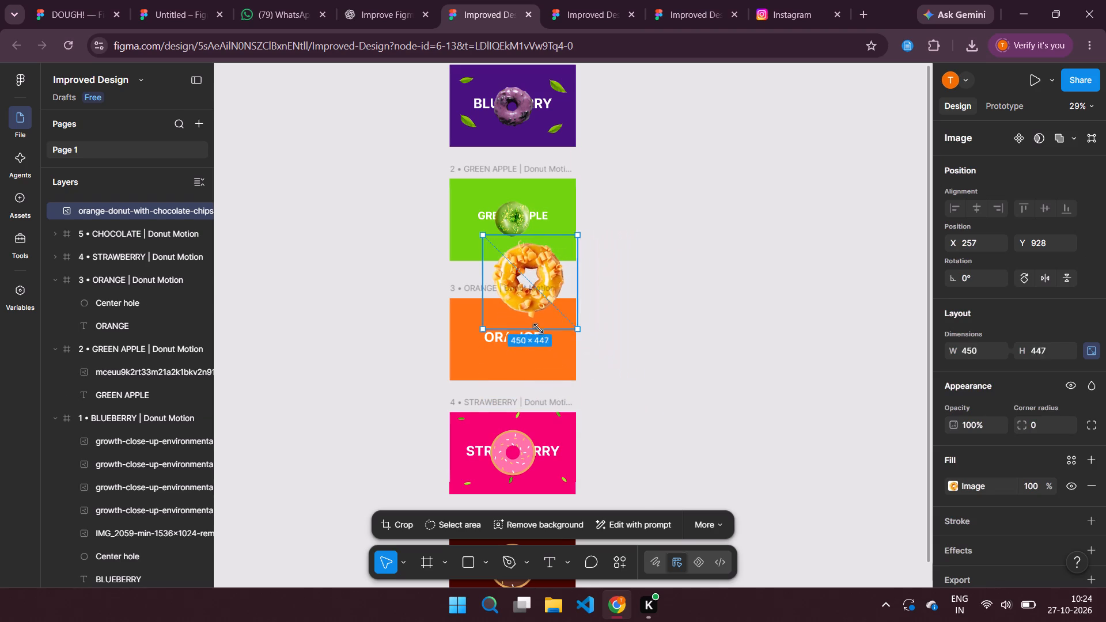
drag(538, 329, 491, 295)
drag(513, 277, 507, 324)
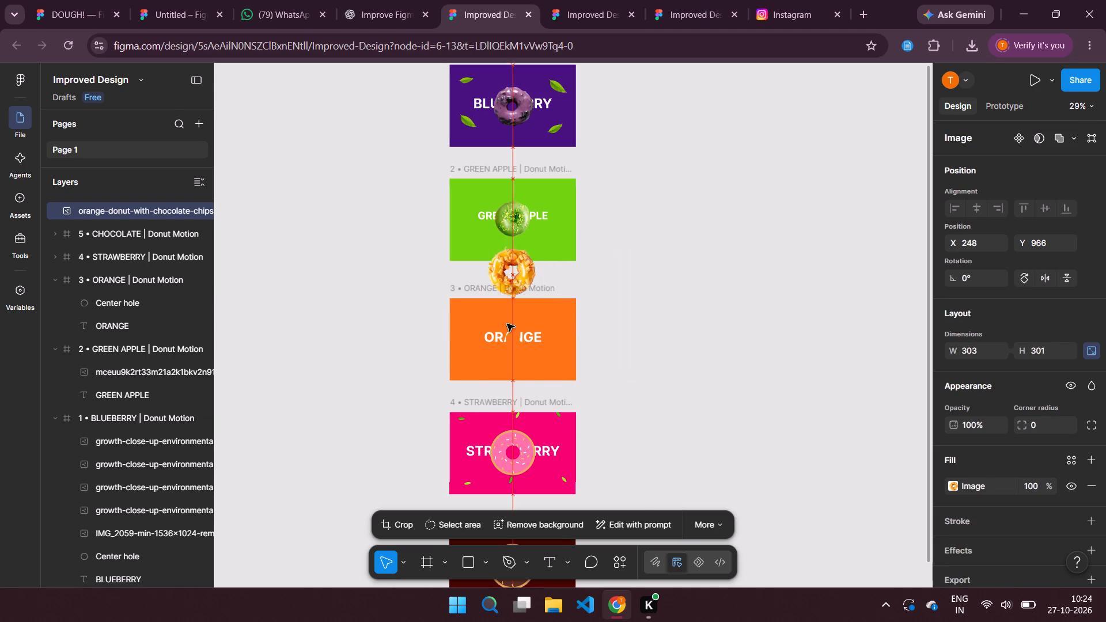
drag(507, 324, 514, 352)
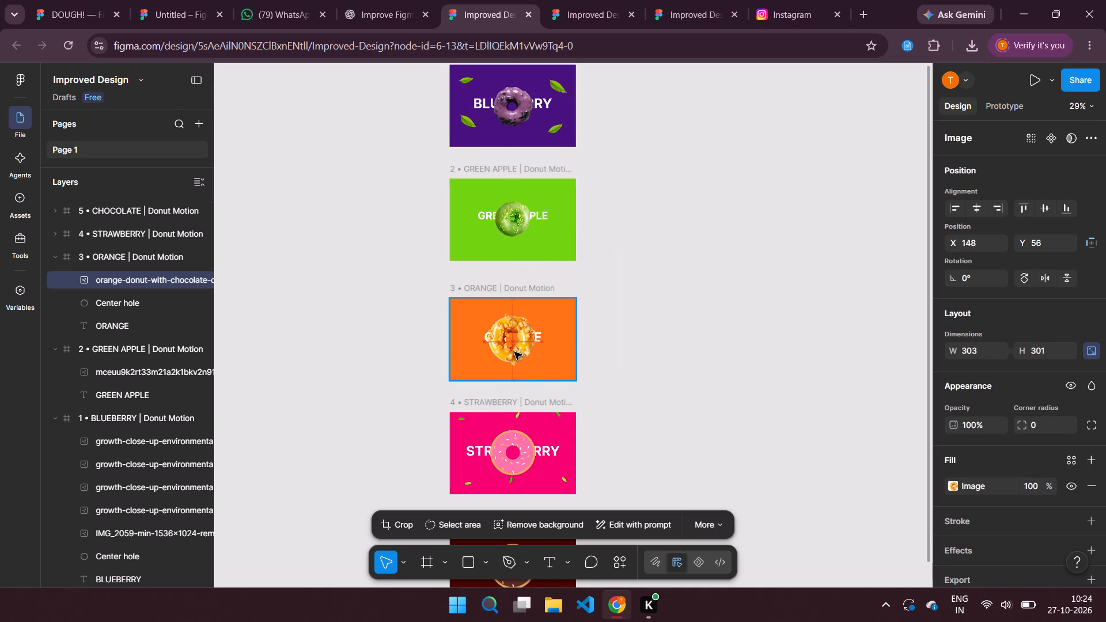
drag(514, 352, 512, 352)
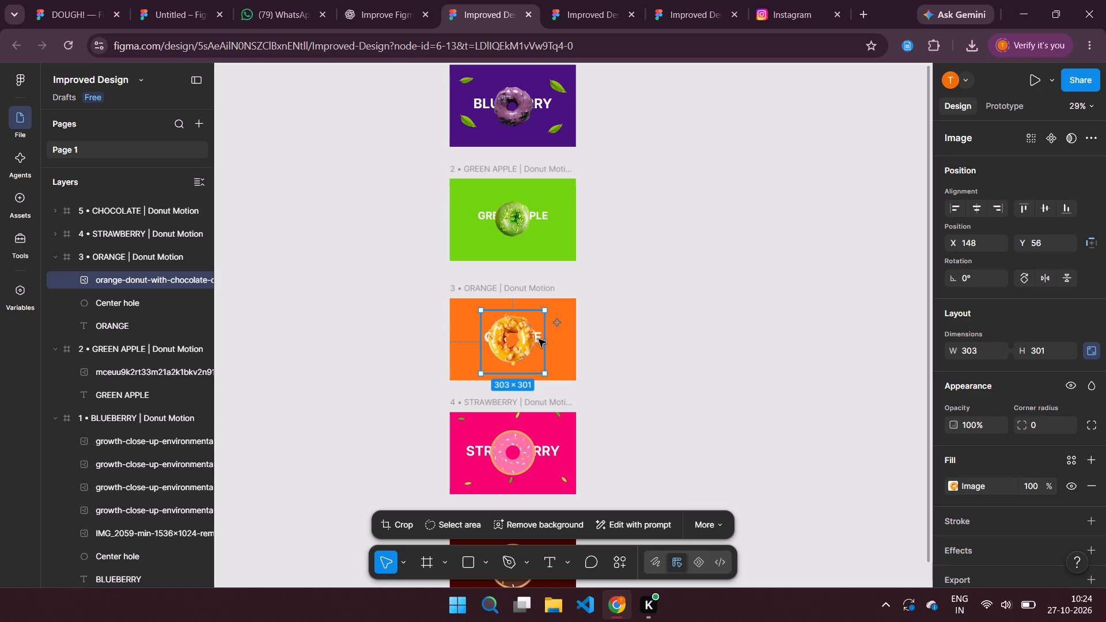
click(539, 339)
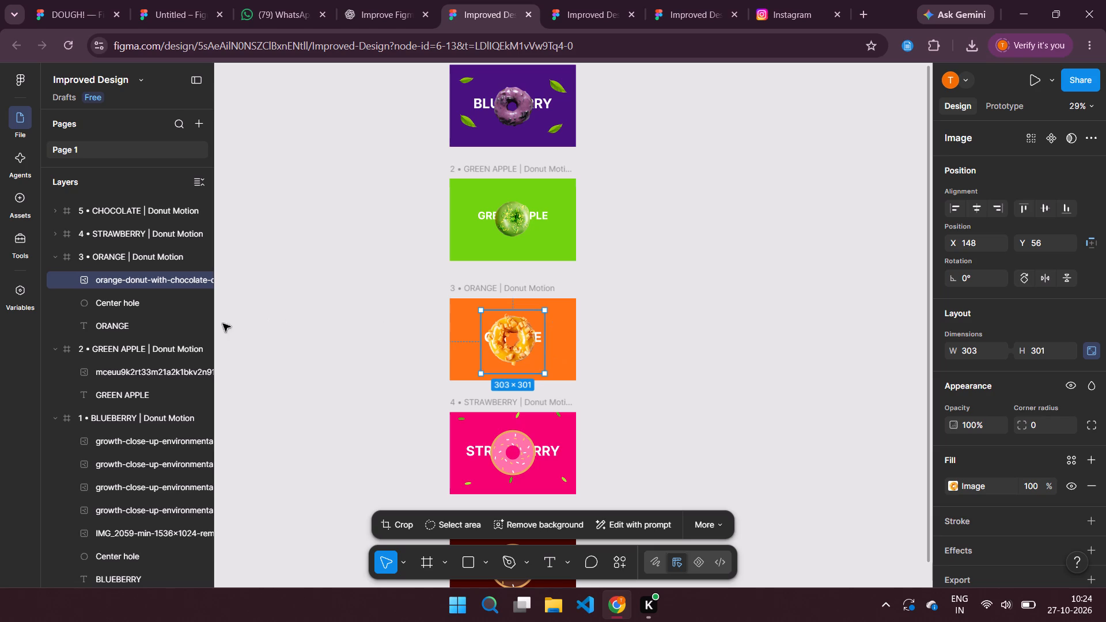
Enlarge the ORANGE text box to about 947 × 155, extending past both sides of its frame from about X -168.
click(152, 320)
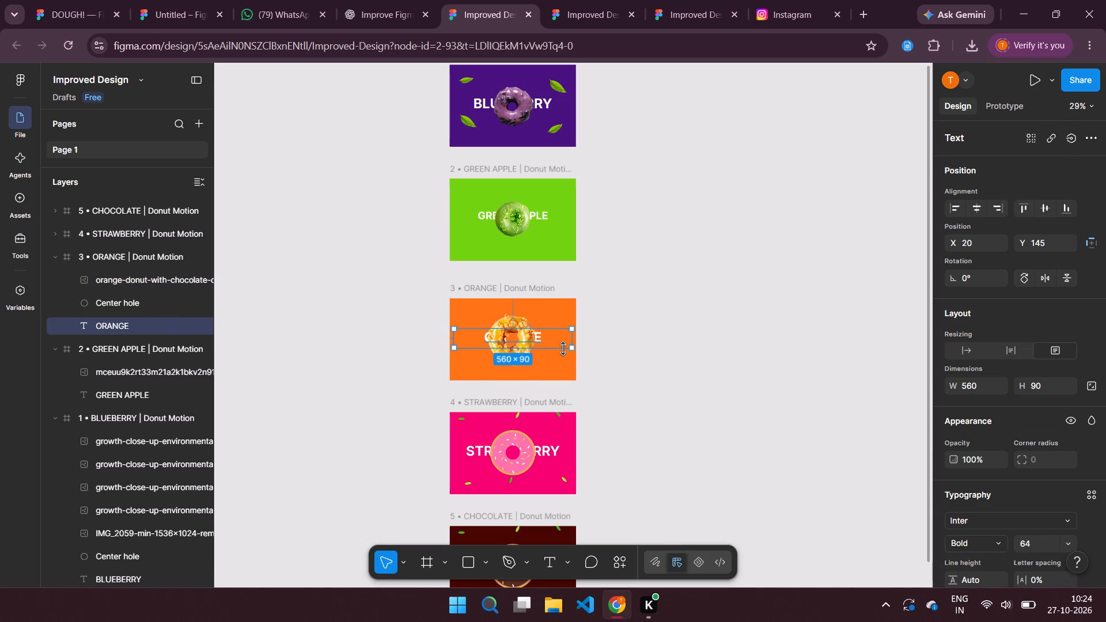
drag(573, 350, 586, 350)
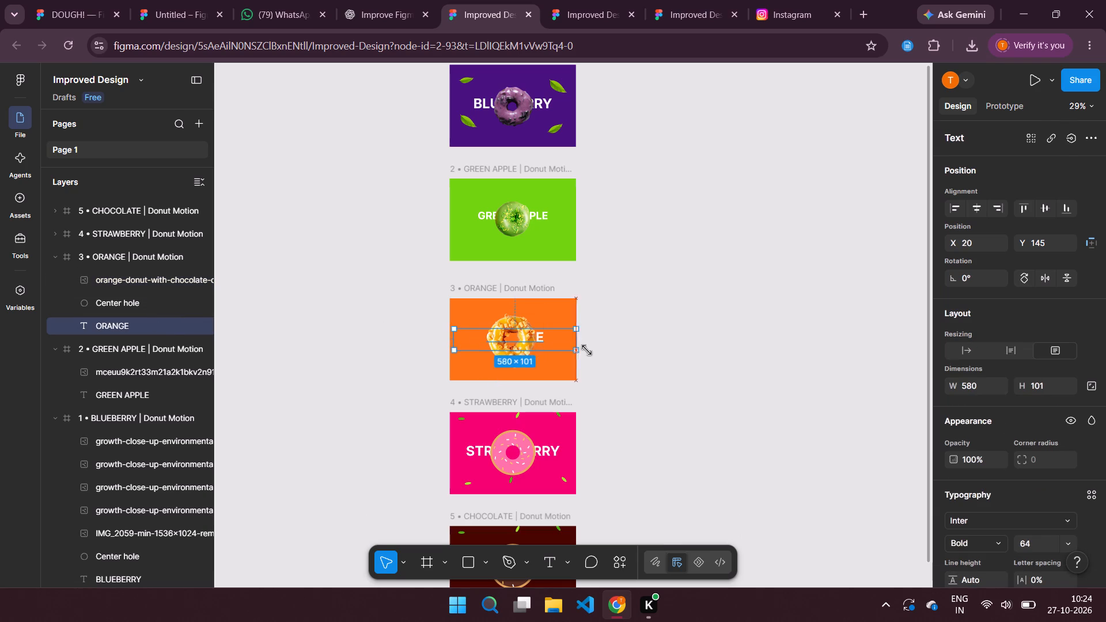
drag(586, 350, 613, 353)
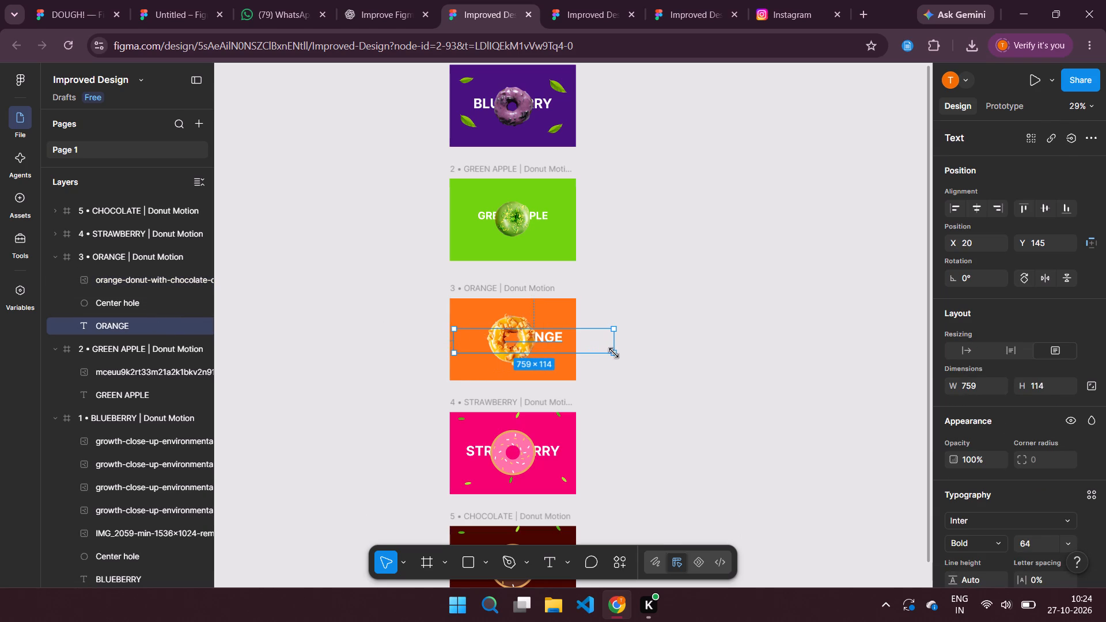
drag(456, 355, 402, 361)
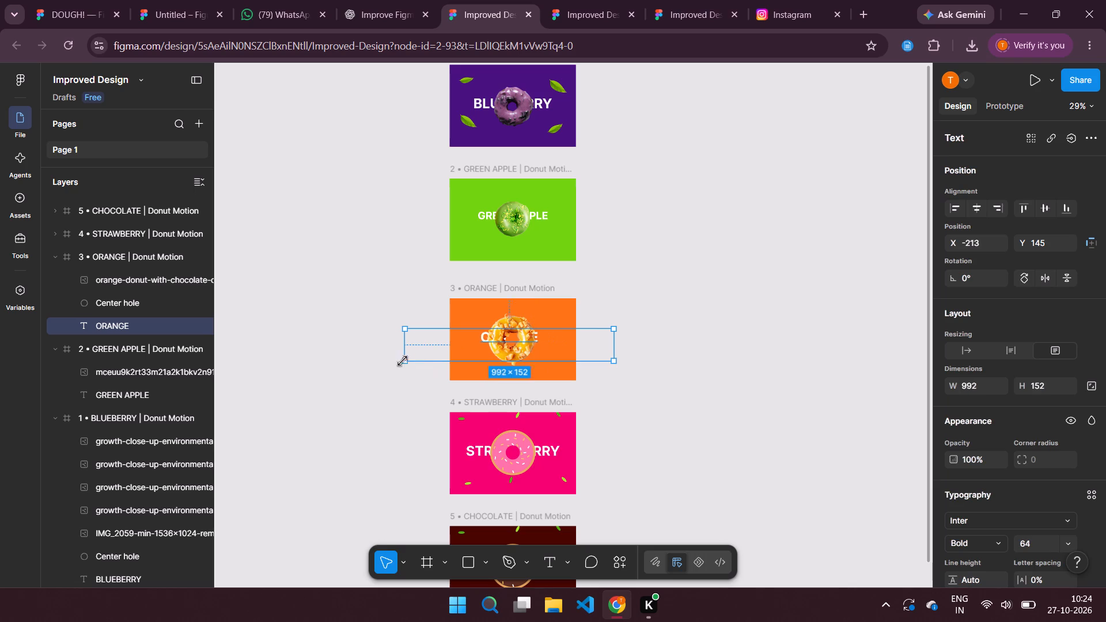
drag(402, 361, 414, 361)
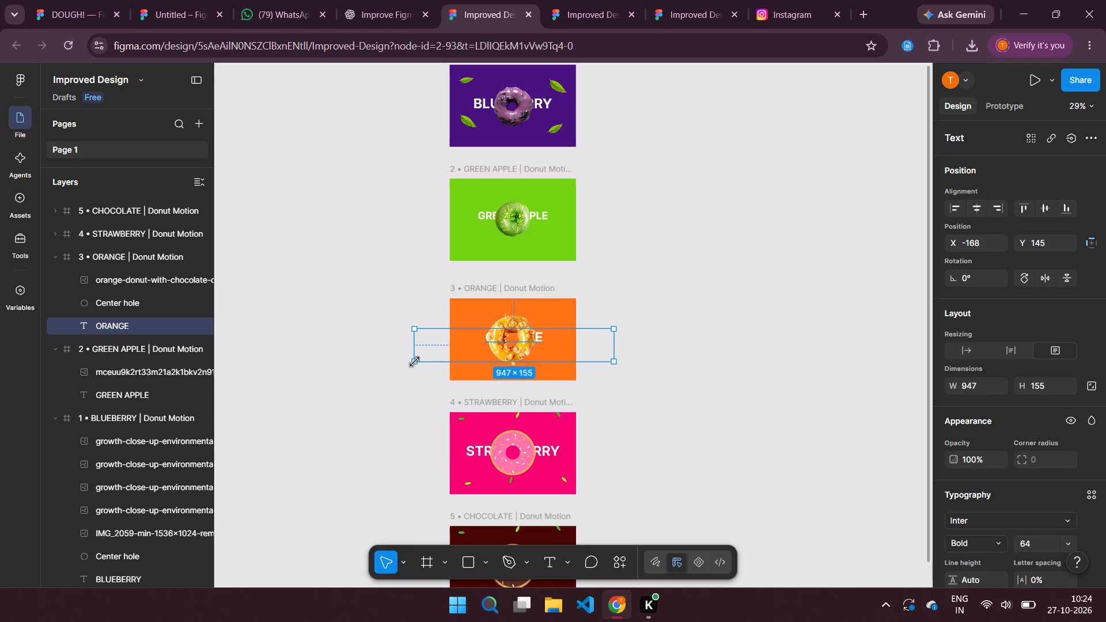
Set the font size of the ORANGE title text to 86.
scroll(414, 361, right, 1)
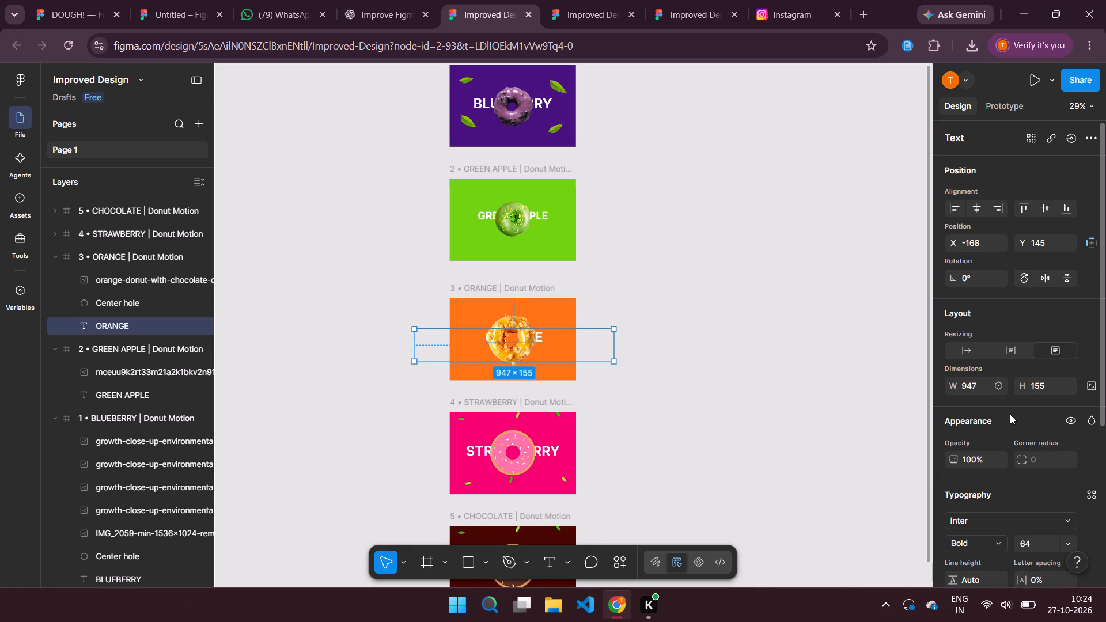
scroll(1010, 414, down, 1)
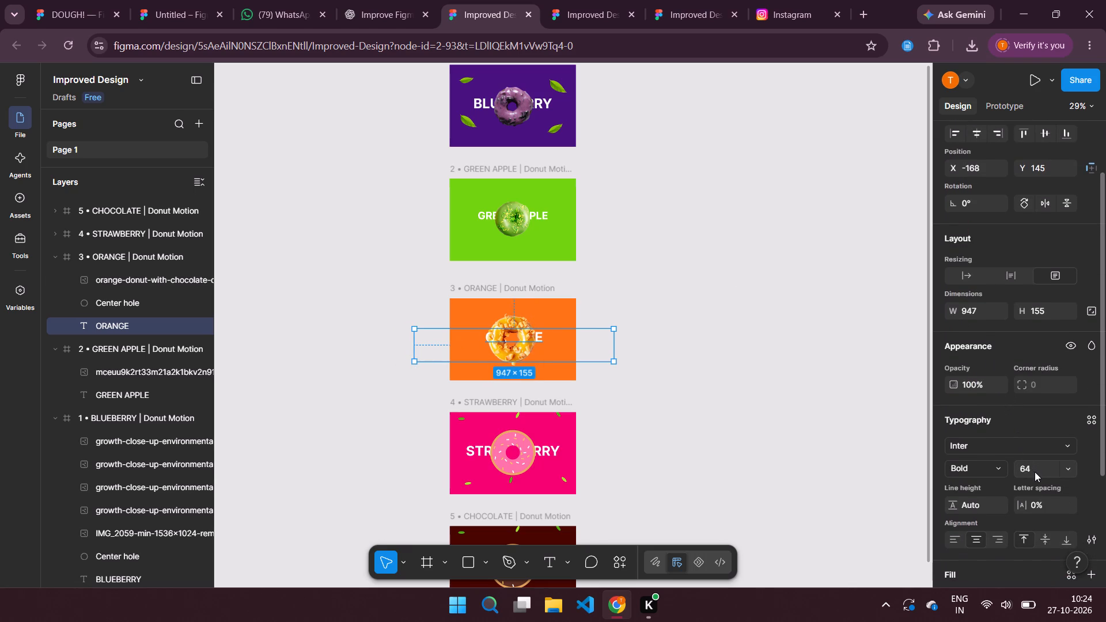
click(1035, 472)
key(BackSpace)
text(ns)
key(BackSpace)
key(BackSpace)
text(86)
key(Return)
key(Return)
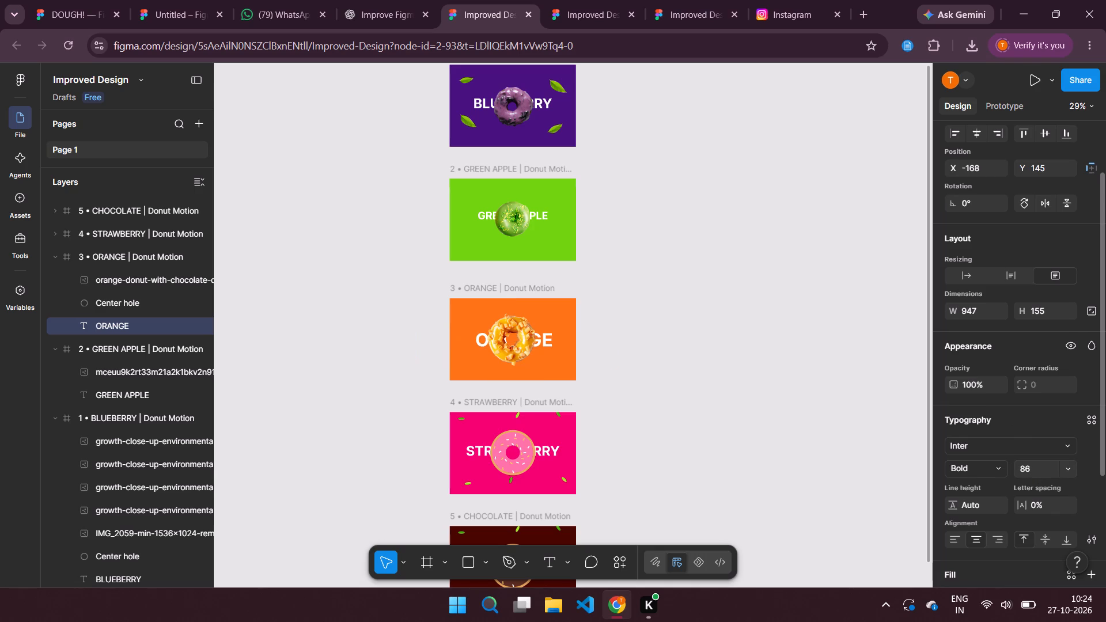
click(719, 414)
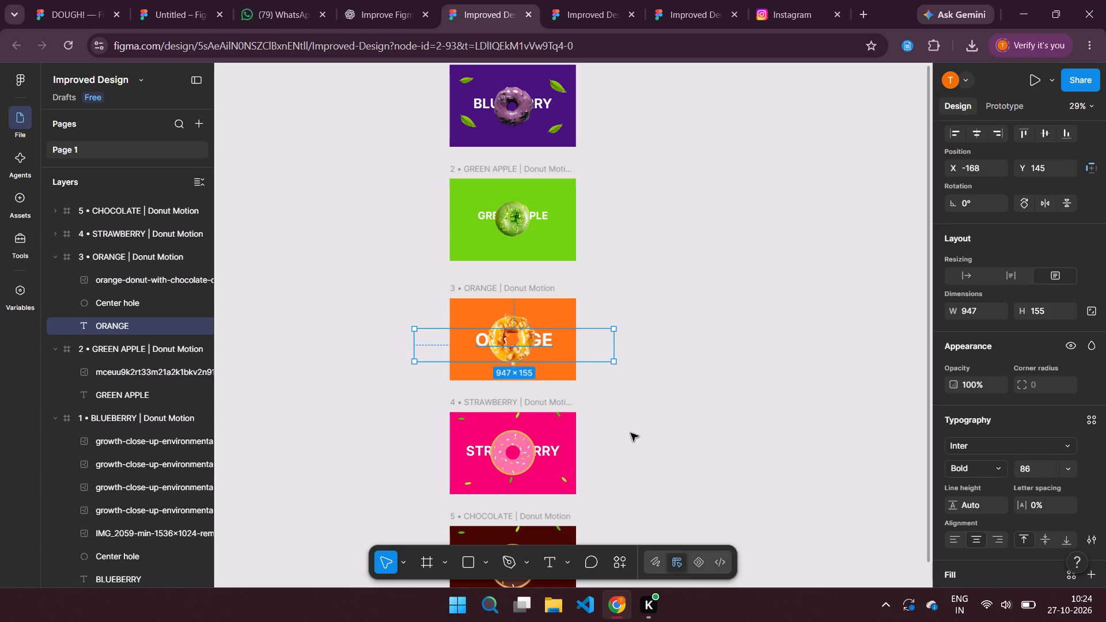
Delete all sprinkles, the frosting, the donut base and floating leaves 1 to 6 from the STRAWBERRY frame, keeping its center hole and text.
scroll(642, 429, down, 1)
click(521, 374)
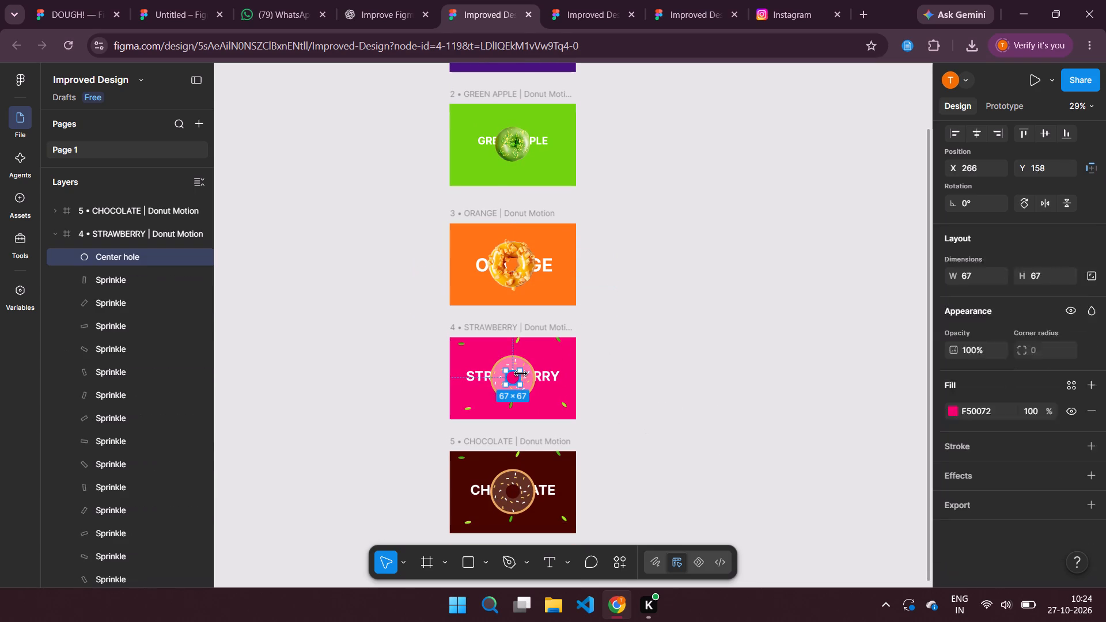
click(154, 279)
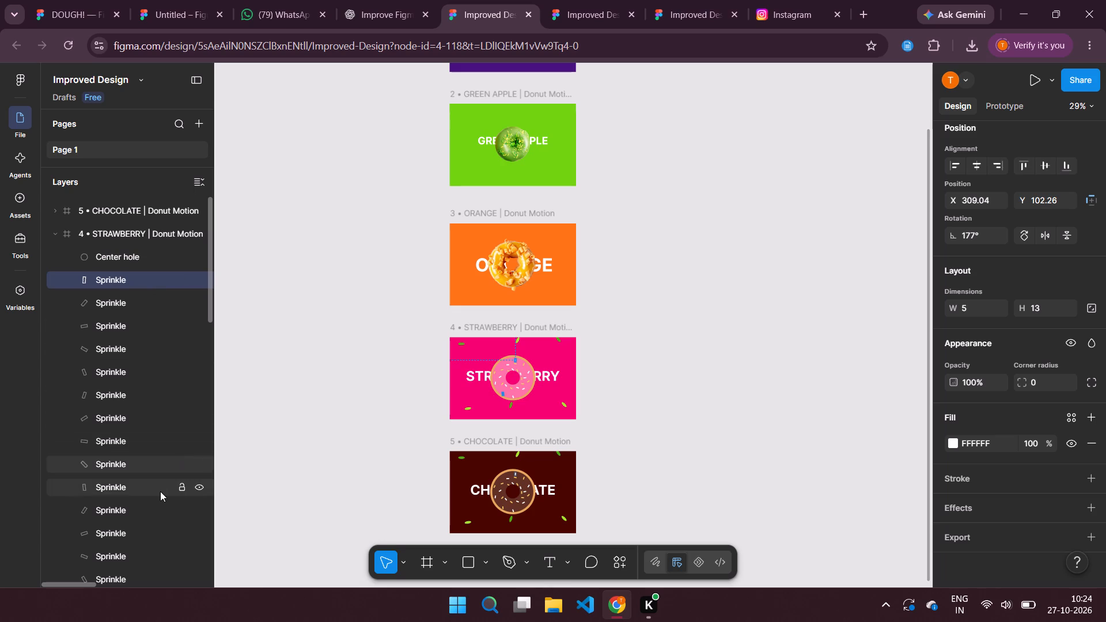
shift+scroll(160, 491, right, 2)
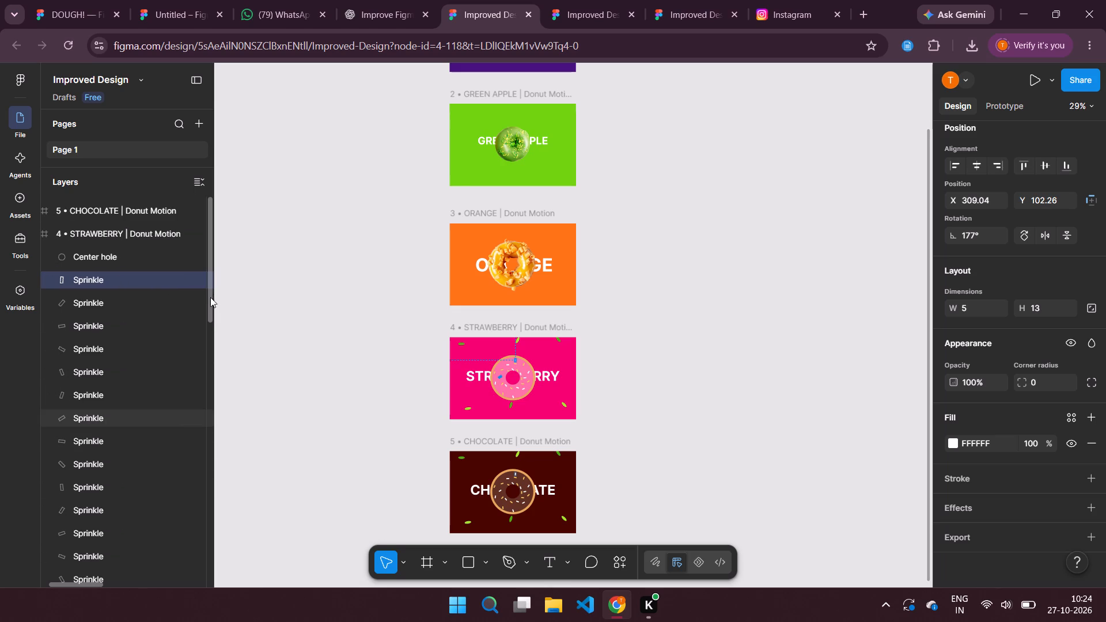
shift+drag(206, 302, 236, 439)
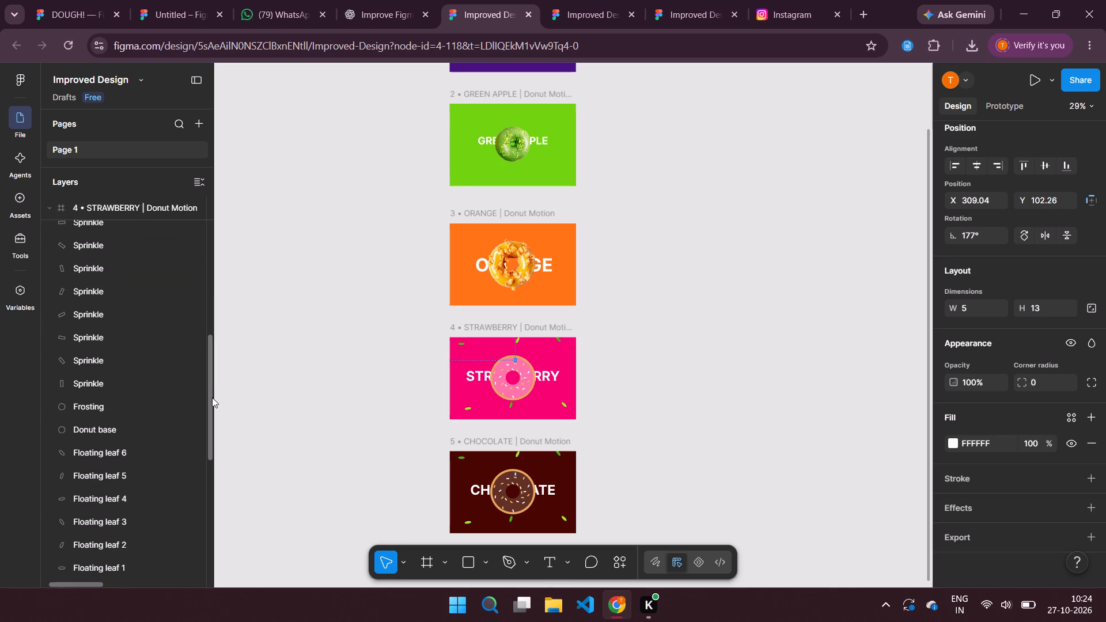
shift+drag(210, 395, 200, 431)
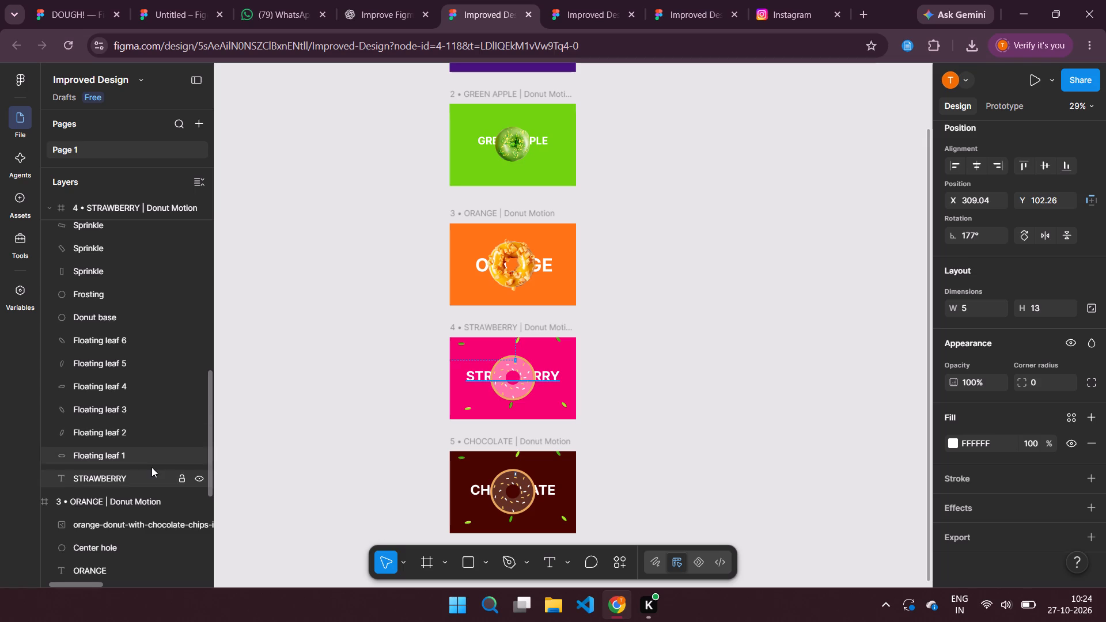
shift+click(139, 456)
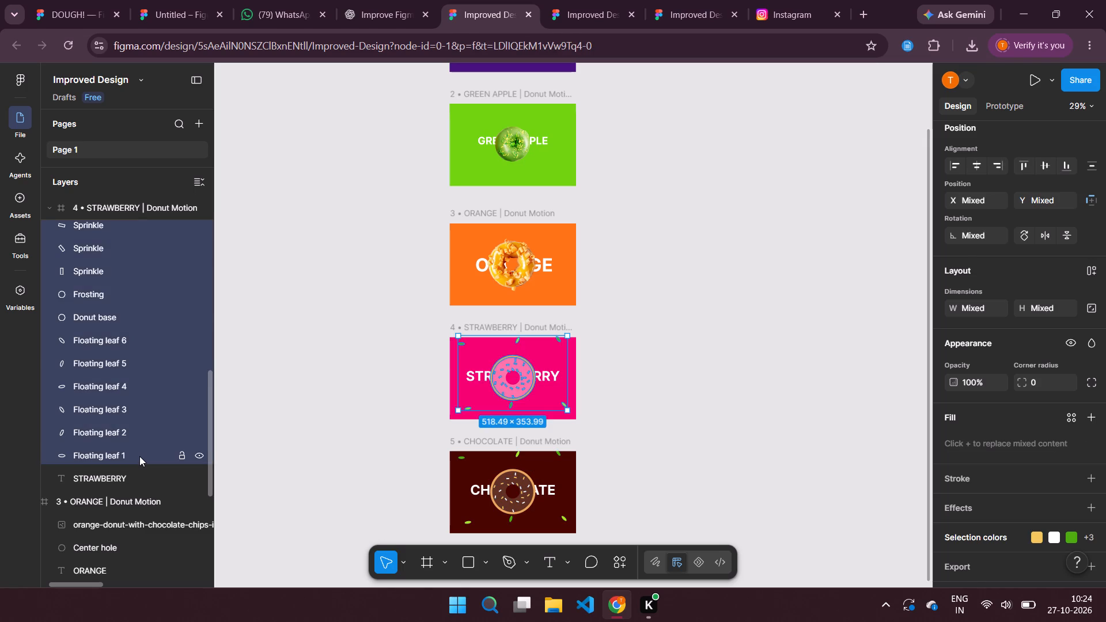
key(Delete)
Copy the strawberry donut image from the STRAWBERRY screen in the Untitled file and paste it into the STRAWBERRY frame of Improved Design.
click(179, 3)
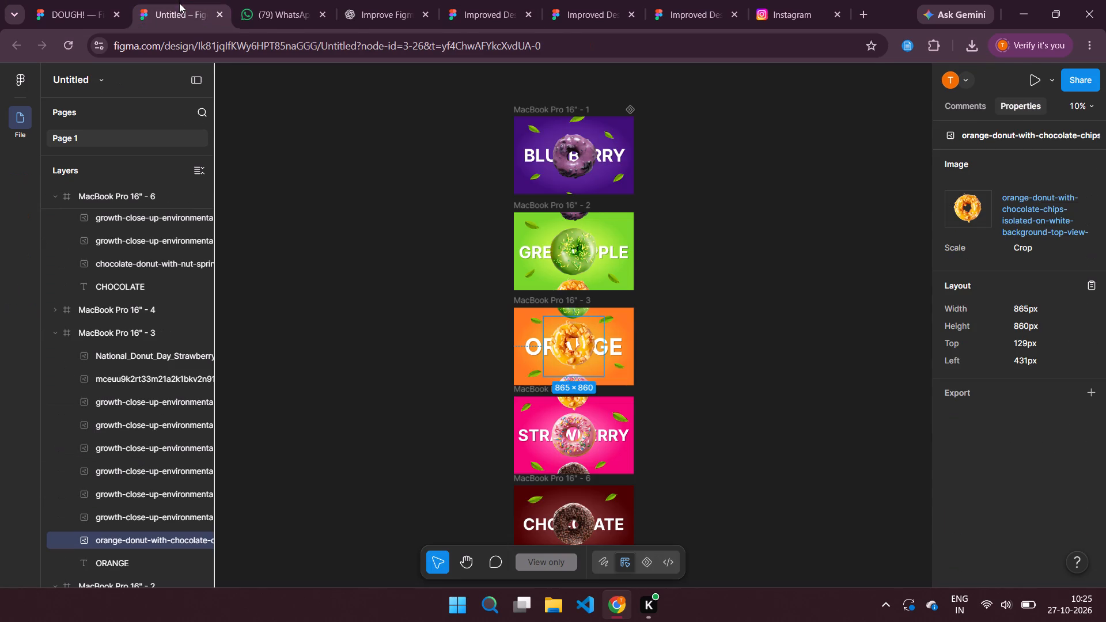
click(562, 444)
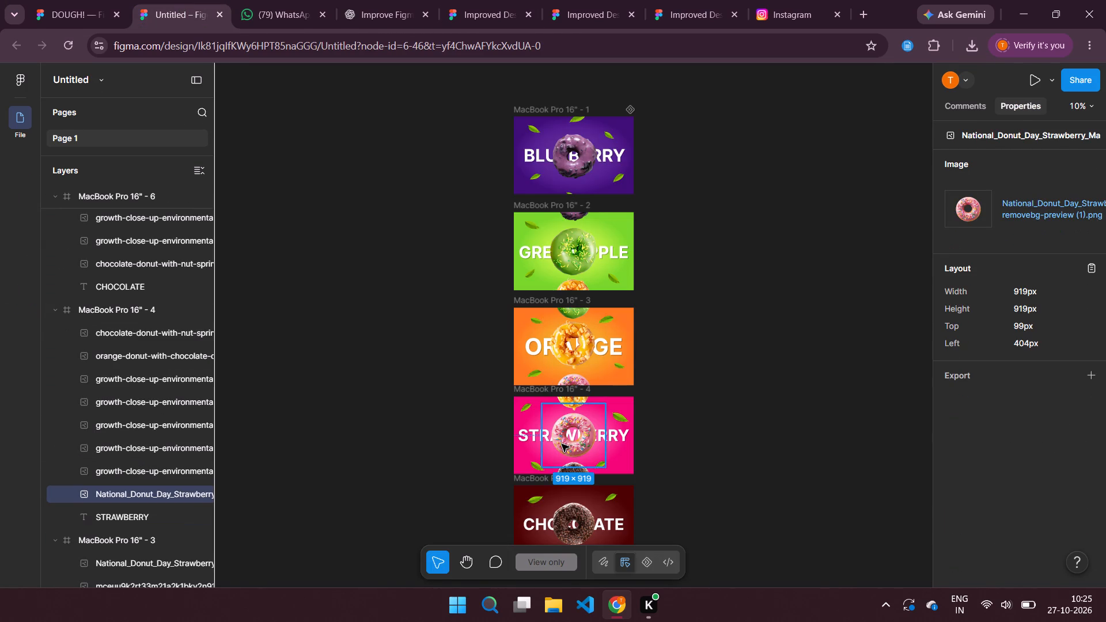
key(ctrl+c)
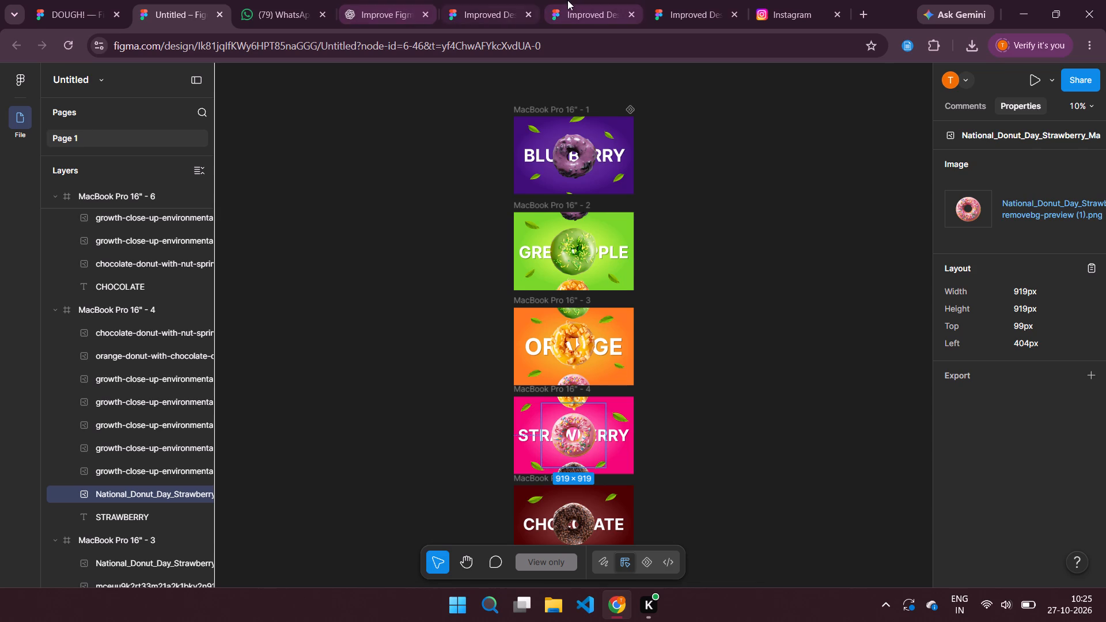
click(486, 12)
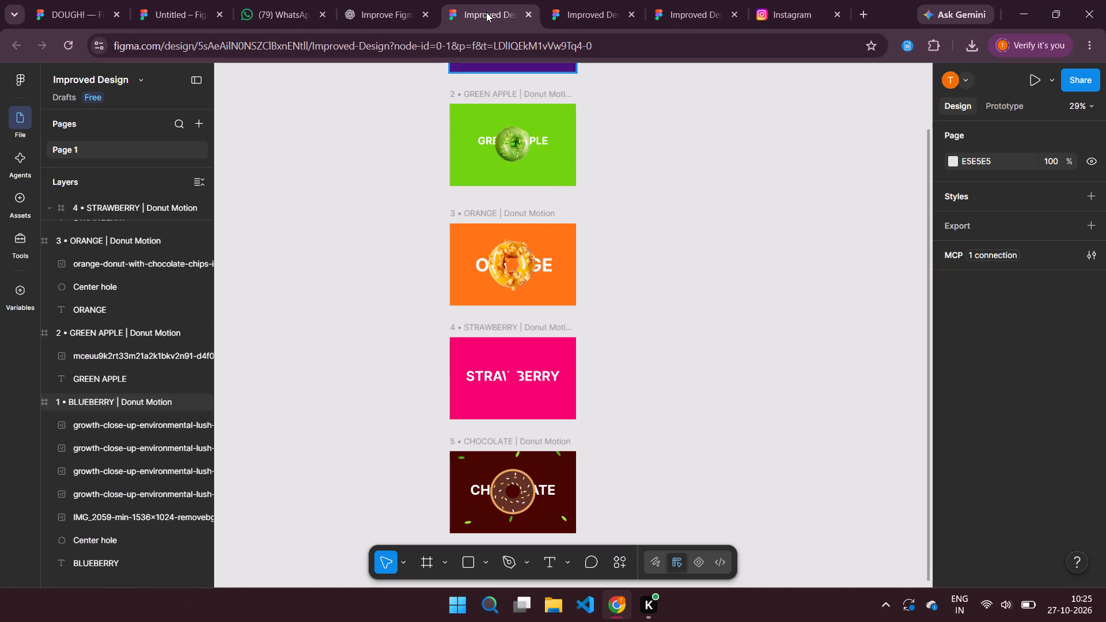
click(509, 382)
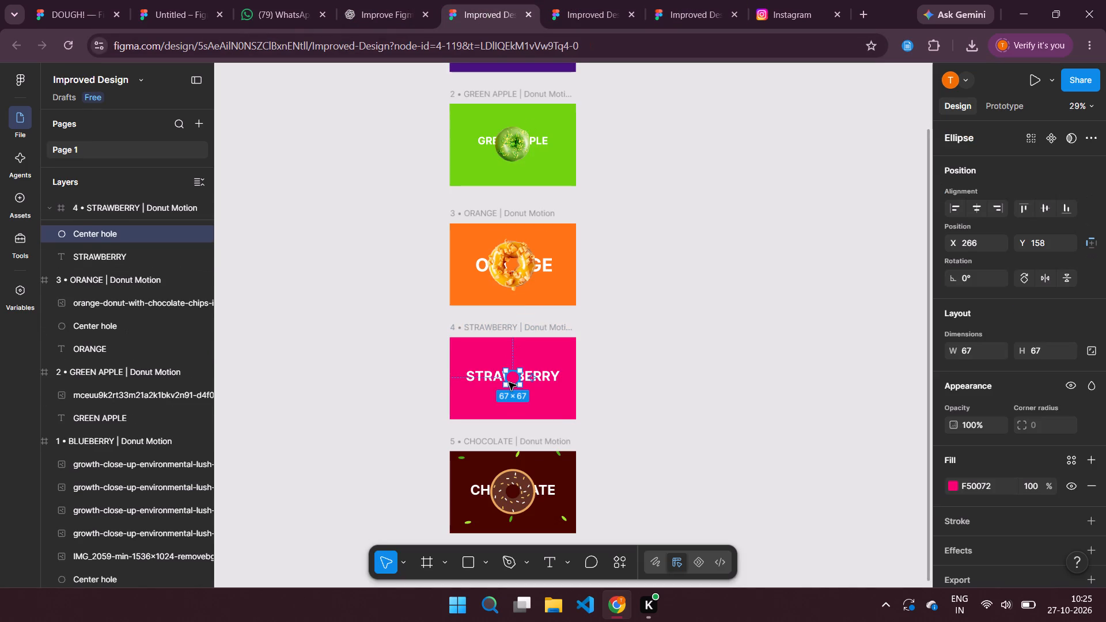
key(ctrl+v)
Shrink the strawberry donut image to about 242 × 242 and centre it in the STRAWBERRY frame at about X 179, Y 74.
scroll(673, 430, down, 1)
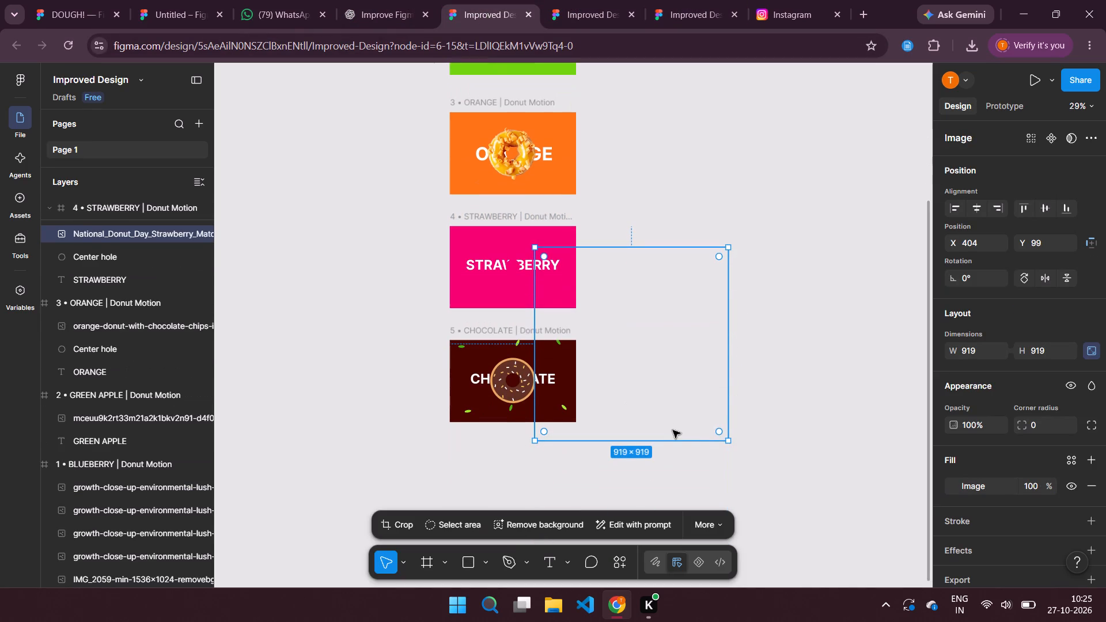
drag(729, 443, 654, 352)
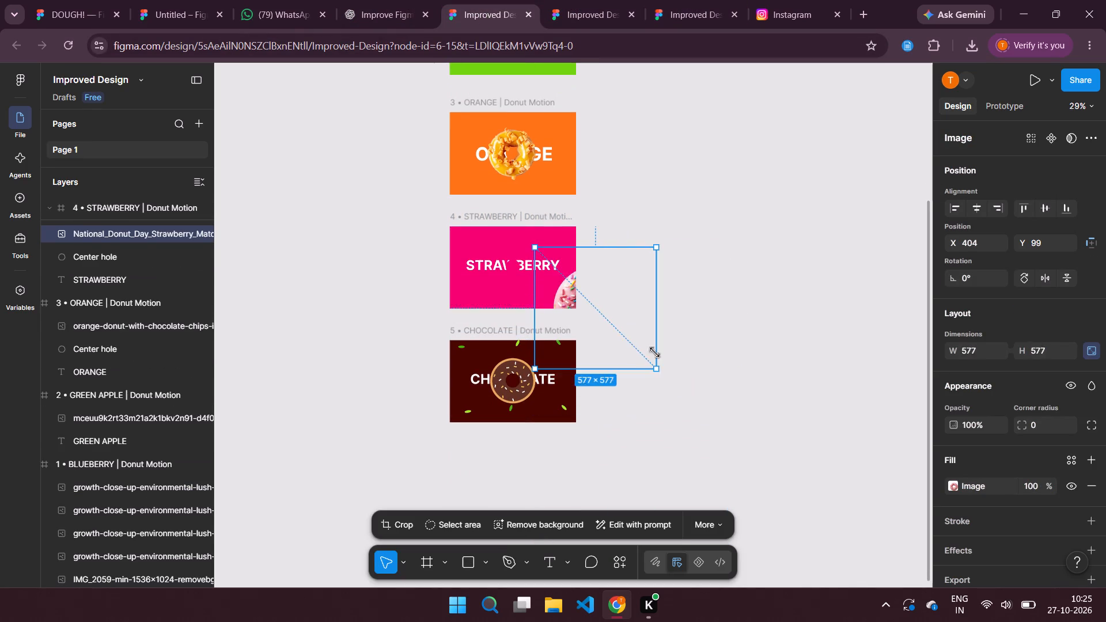
drag(654, 352, 567, 298)
drag(555, 274, 510, 268)
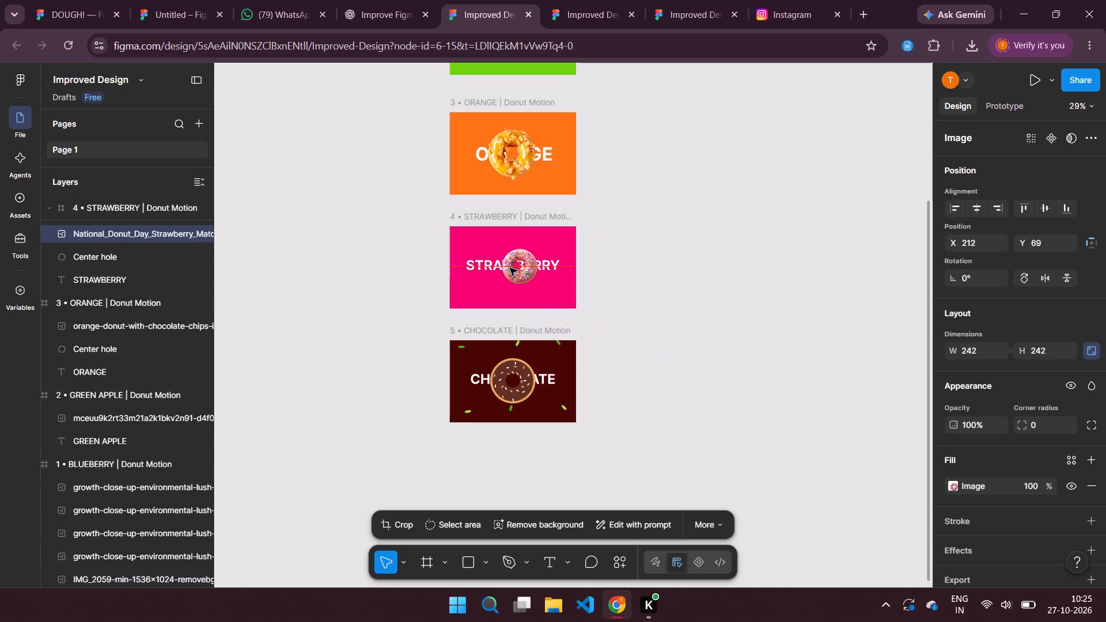
drag(510, 268, 506, 270)
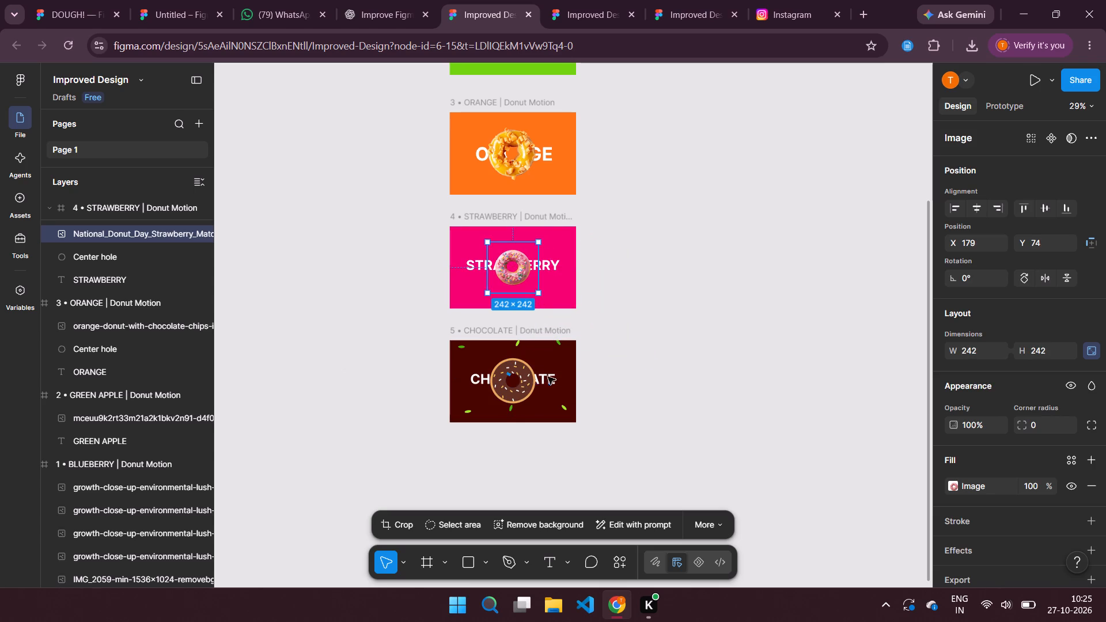
Delete all sprinkles, the frosting, the donut base and floating leaves 1 to 6 from the CHOCOLATE frame, keeping its center hole and text.
click(522, 377)
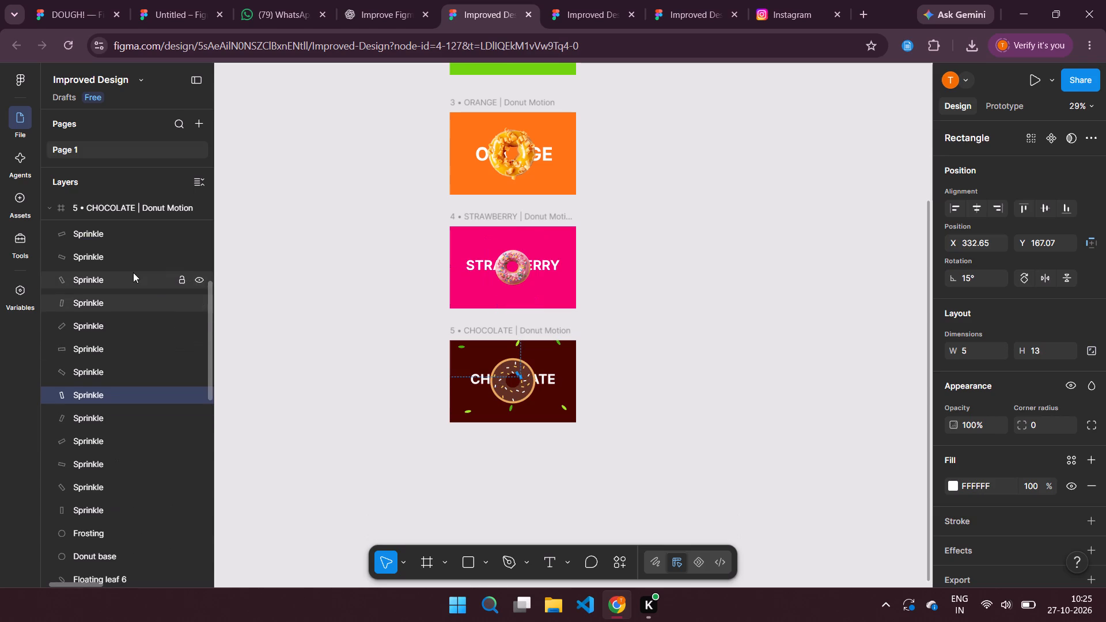
scroll(133, 272, up, 8)
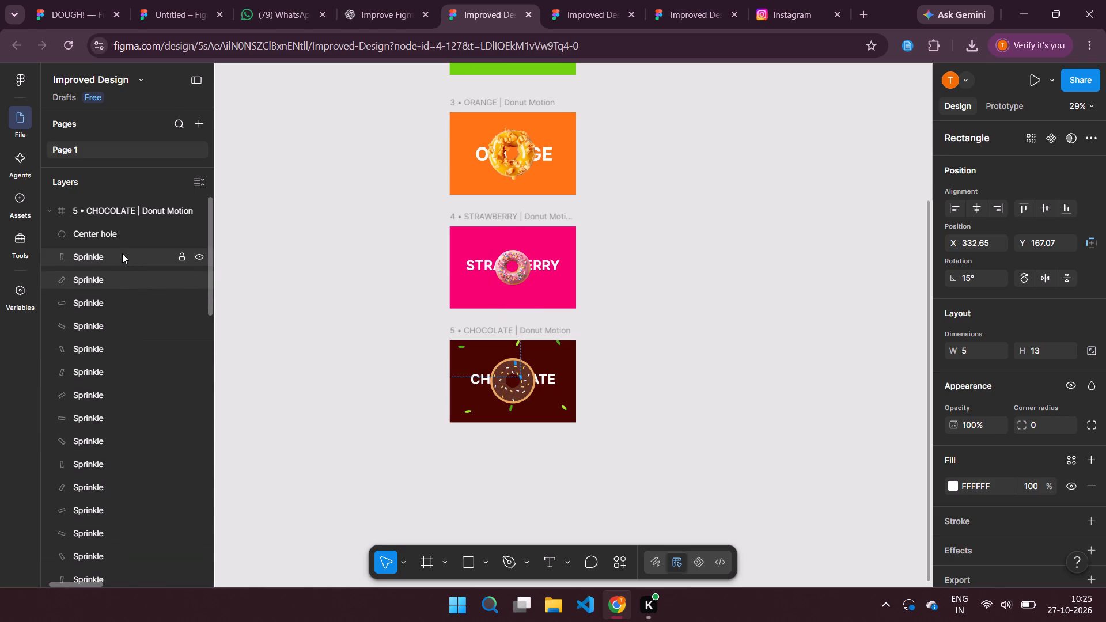
click(121, 254)
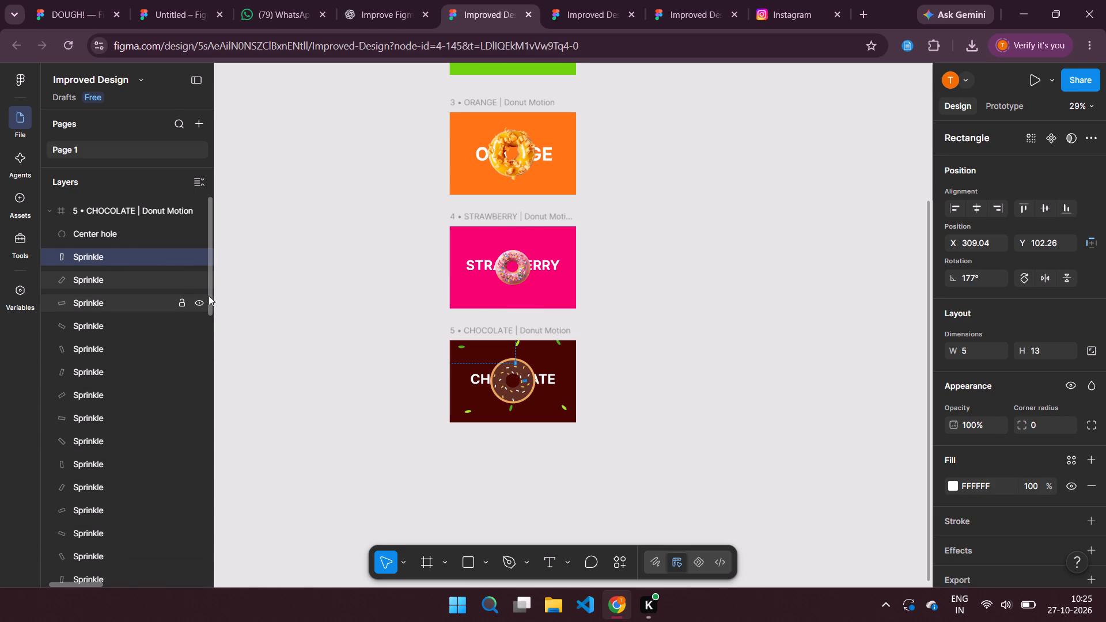
shift+drag(213, 308, 196, 454)
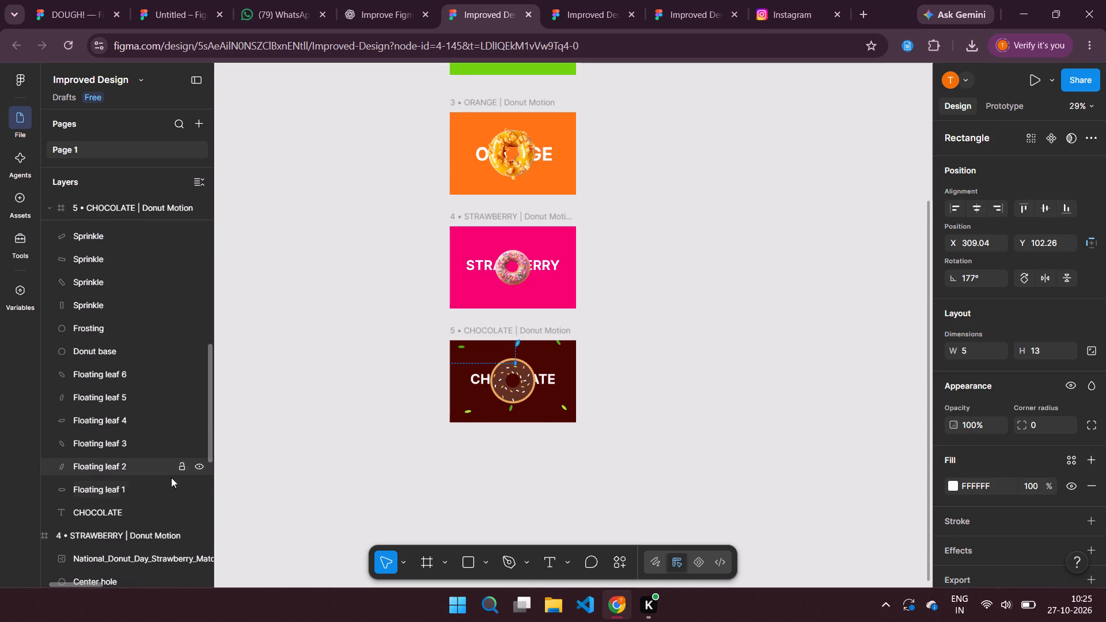
shift+click(171, 479)
key(Delete)
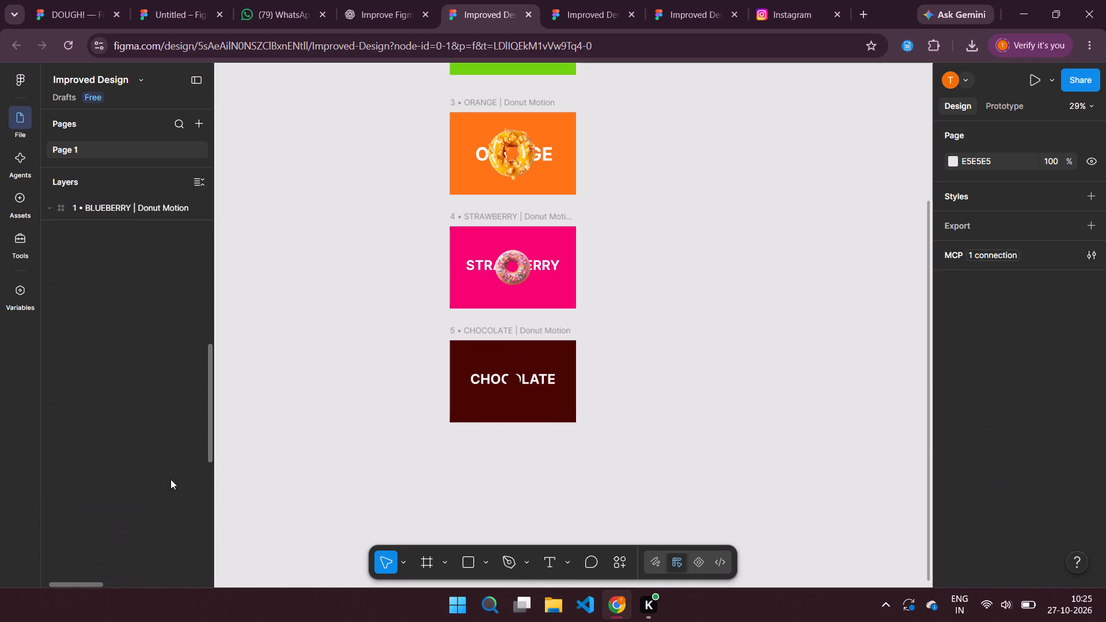
Copy the chocolate donut image from the CHOCOLATE screen in the Untitled file and return to the Improved Design file.
click(79, 0)
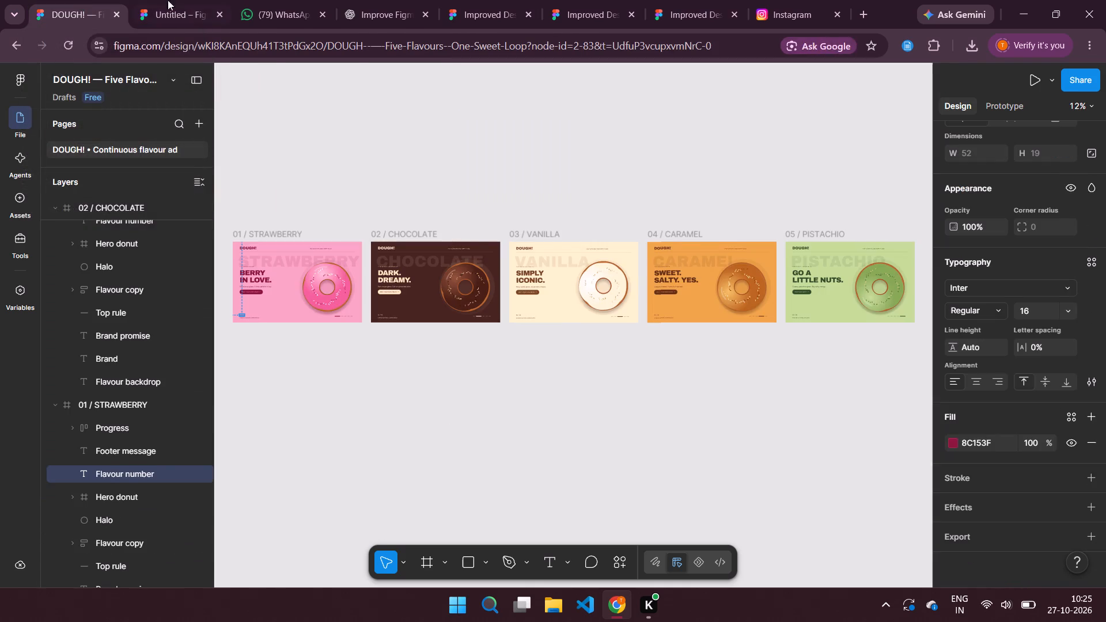
click(179, 0)
scroll(521, 421, down, 1)
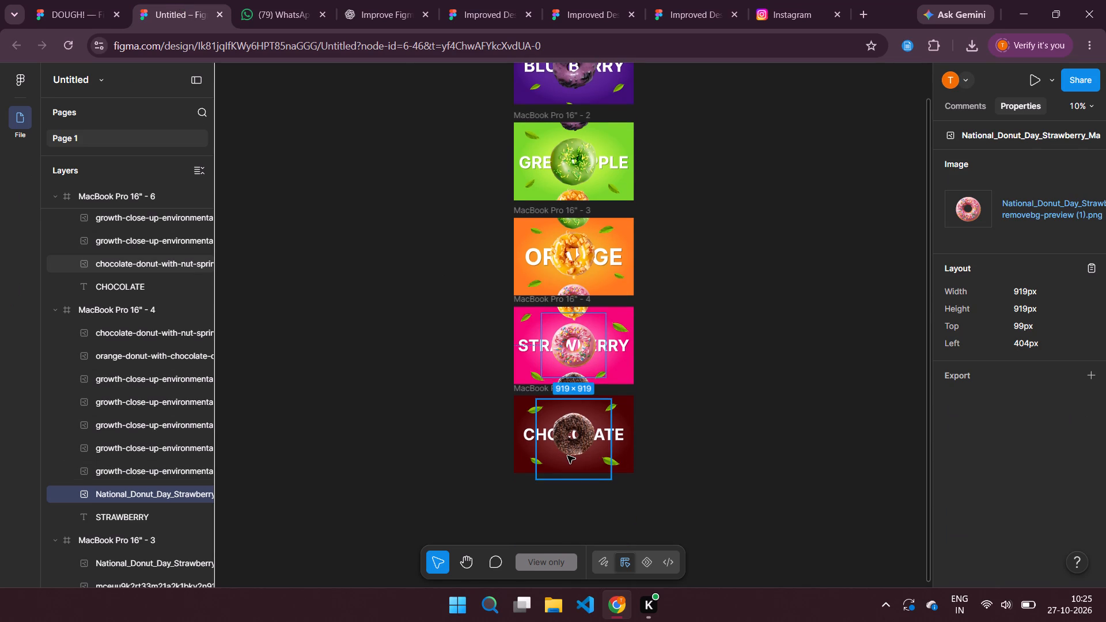
click(568, 456)
key(ctrl+c)
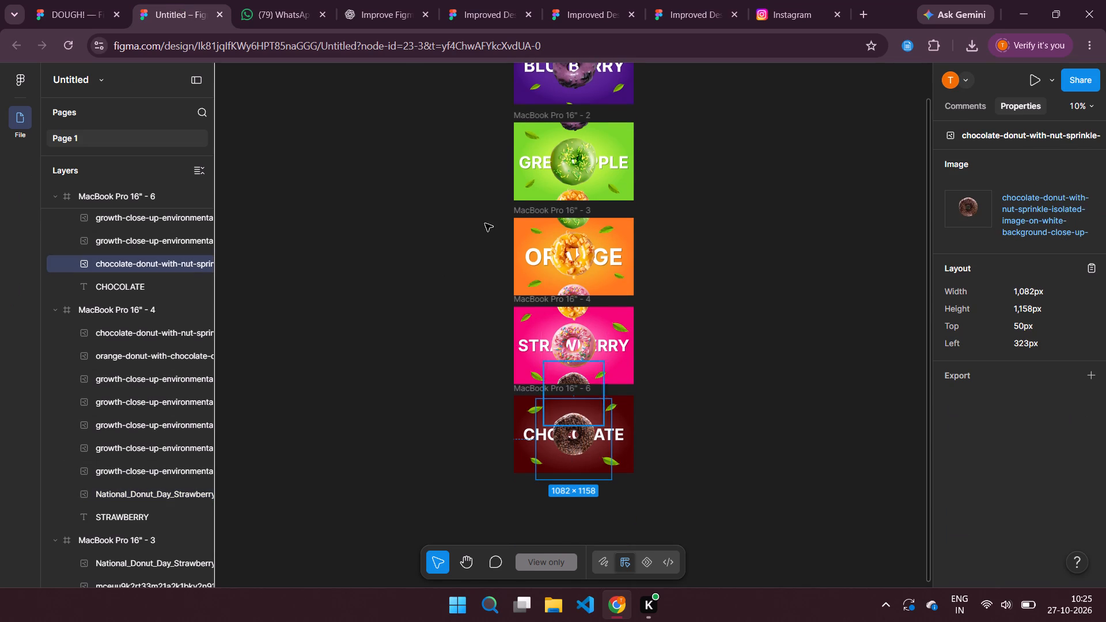
click(465, 0)
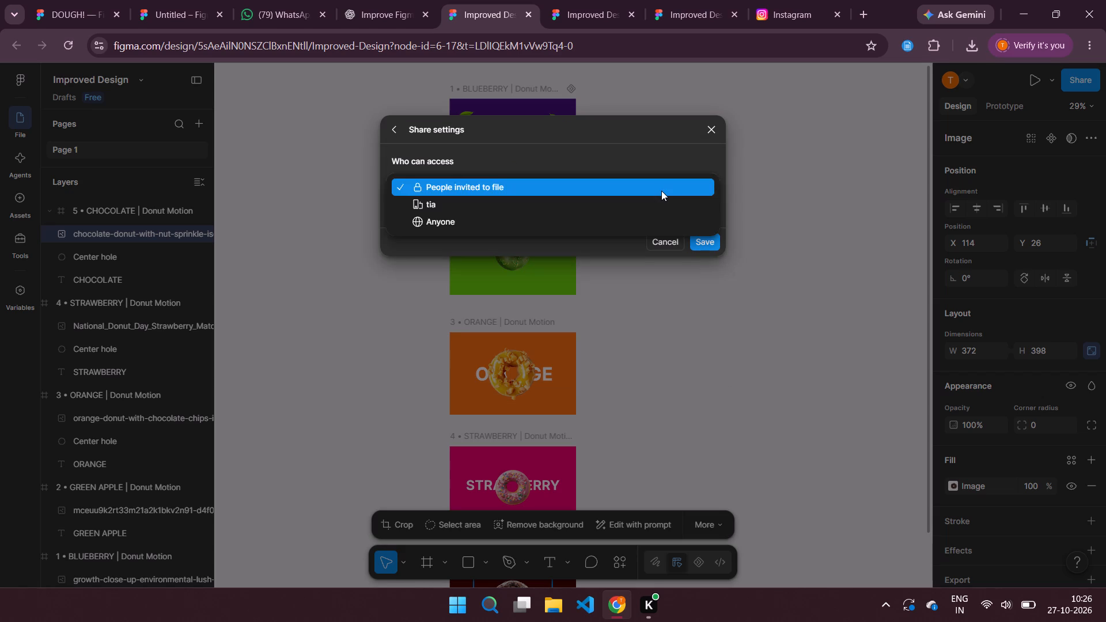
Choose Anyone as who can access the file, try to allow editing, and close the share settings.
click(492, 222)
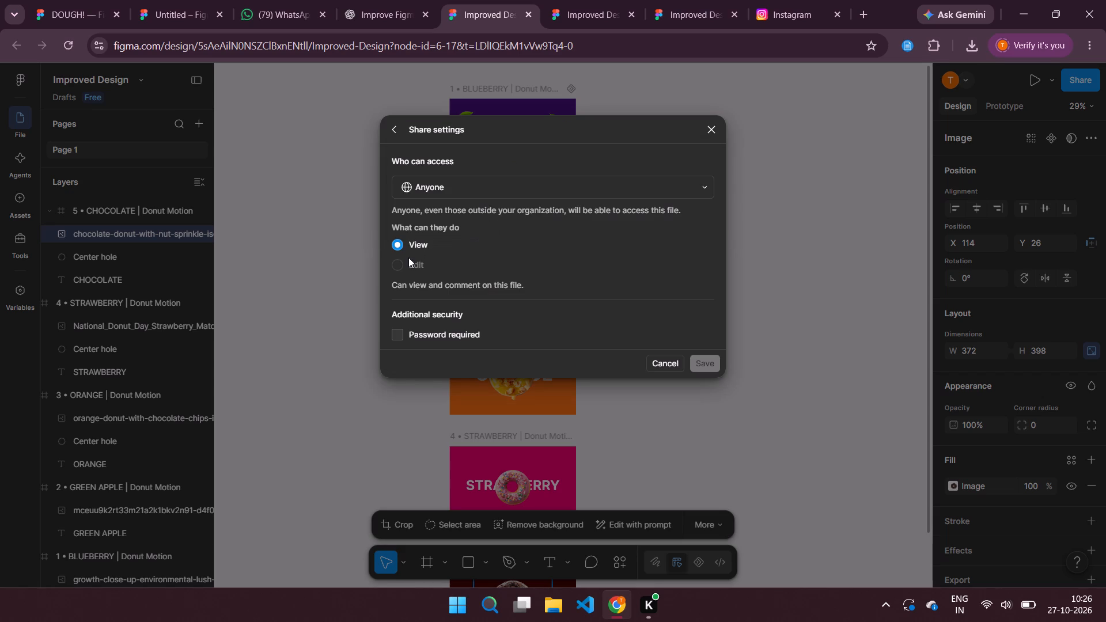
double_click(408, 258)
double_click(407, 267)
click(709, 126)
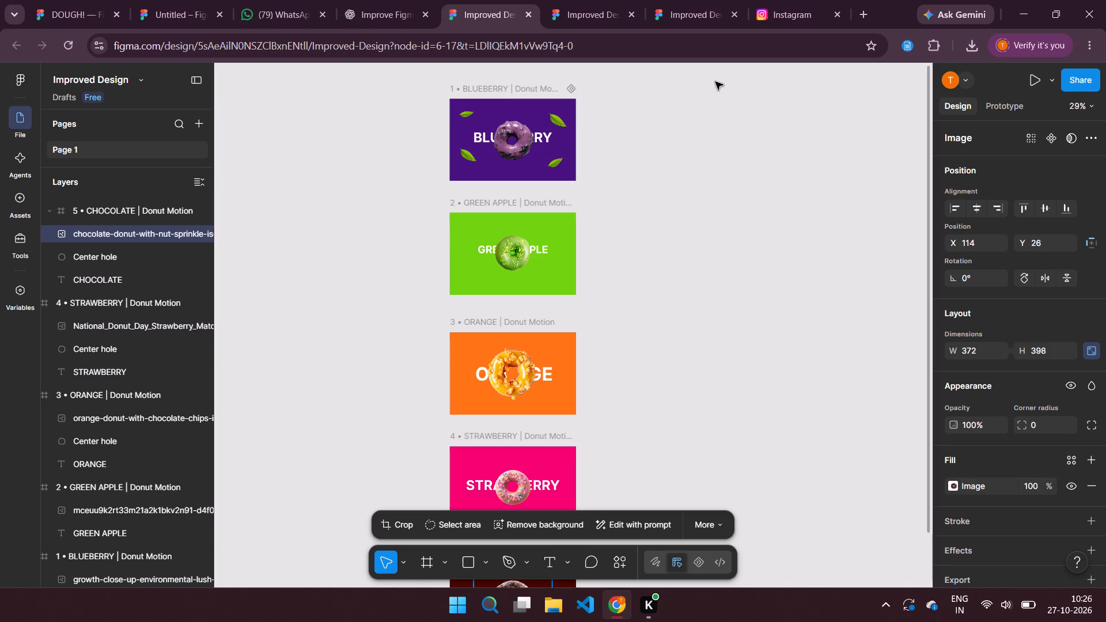
click(675, 48)
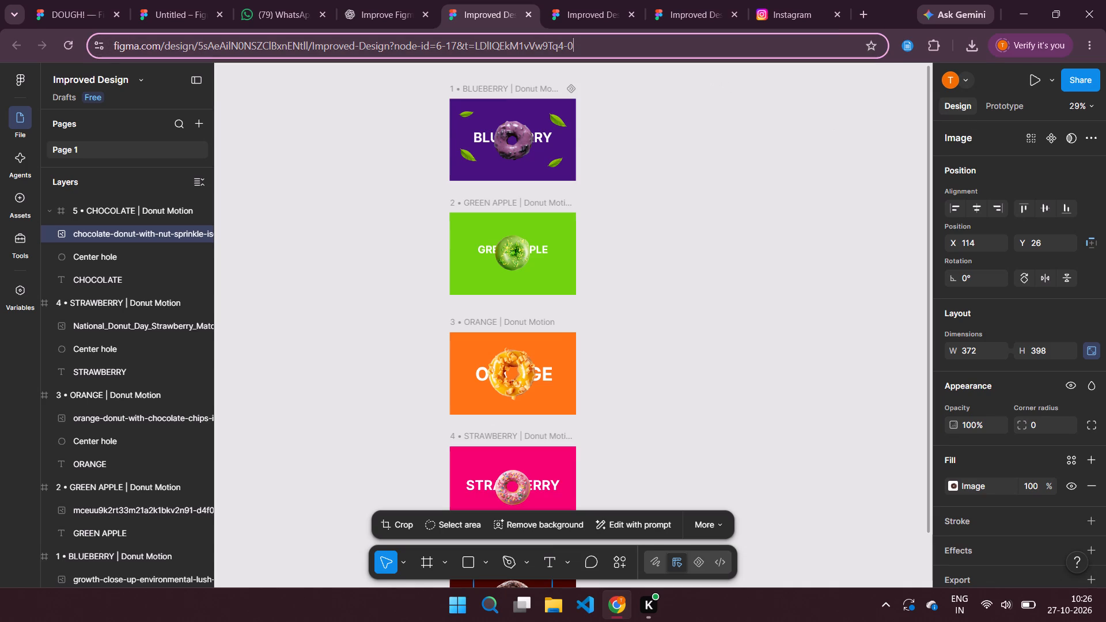
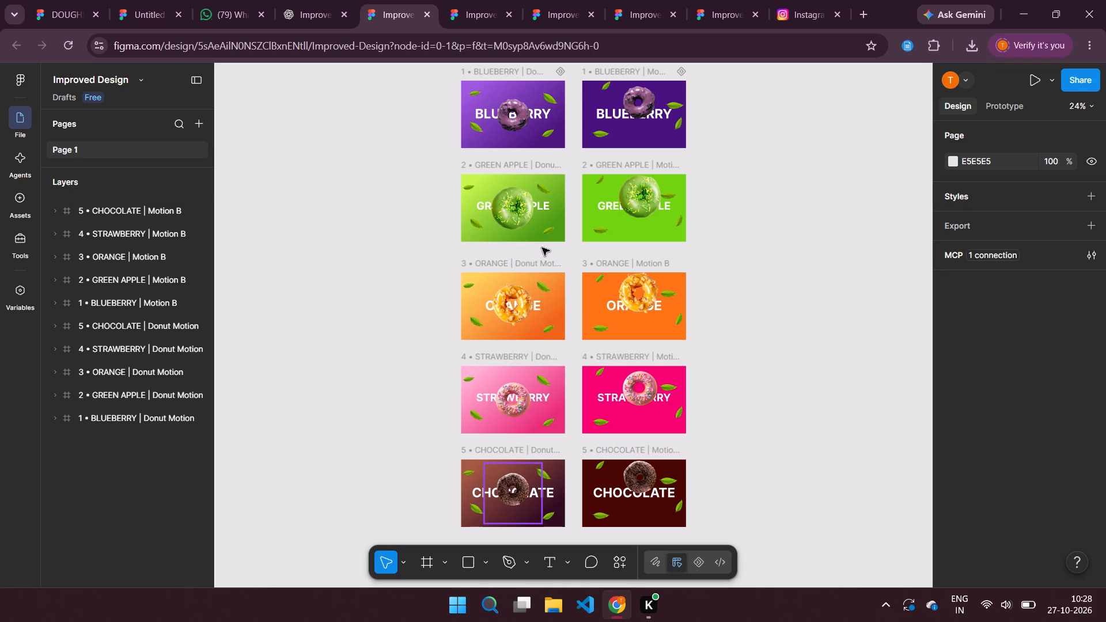
click(522, 121)
click(518, 200)
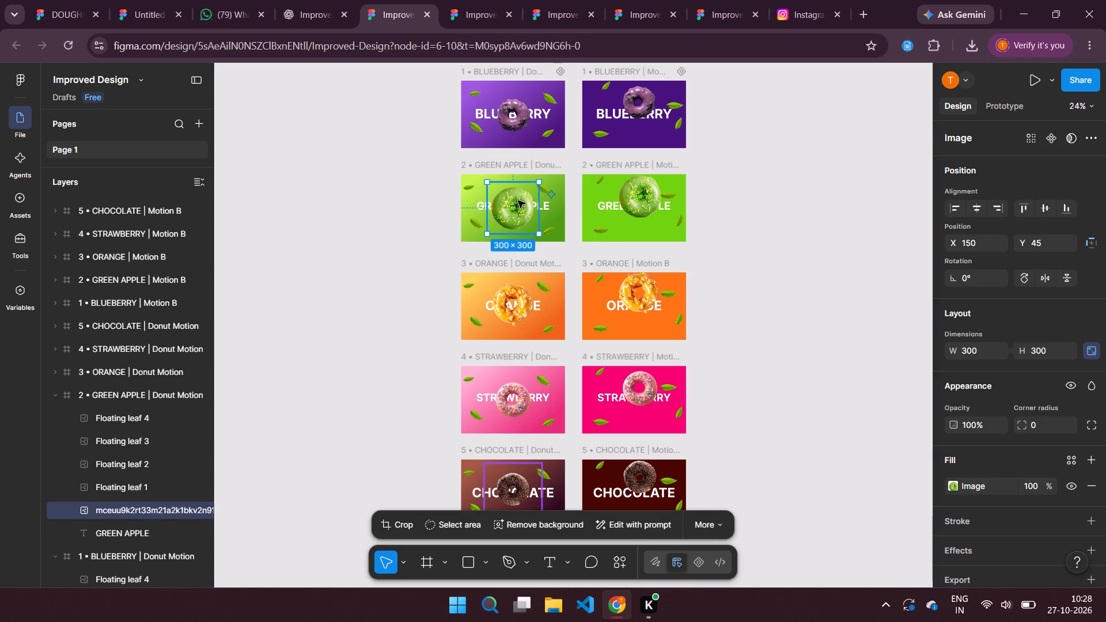
click(513, 294)
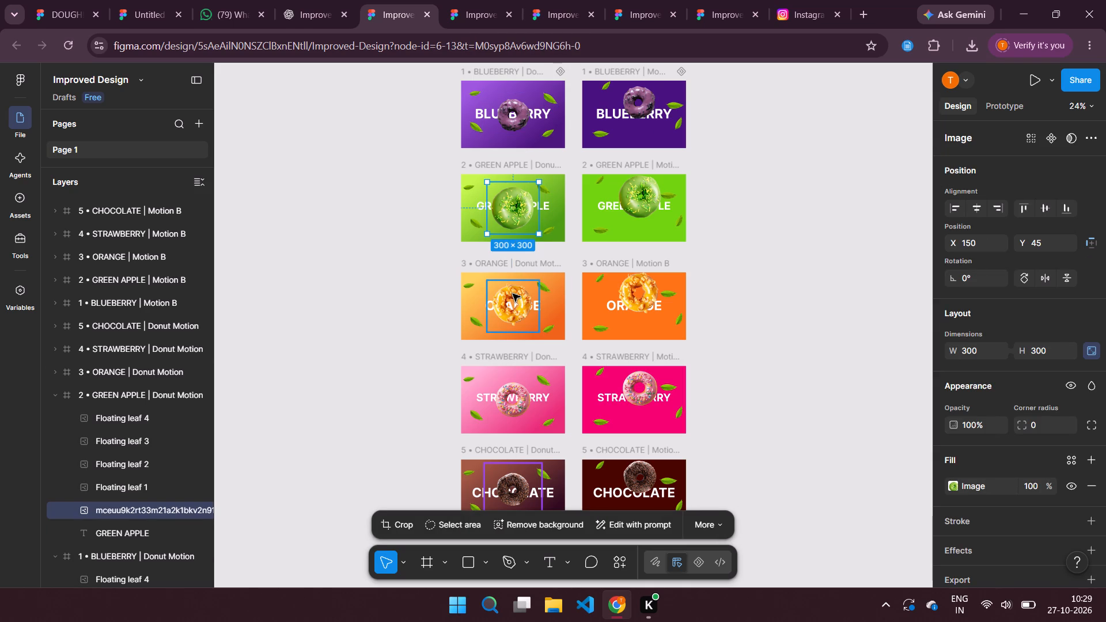
click(513, 403)
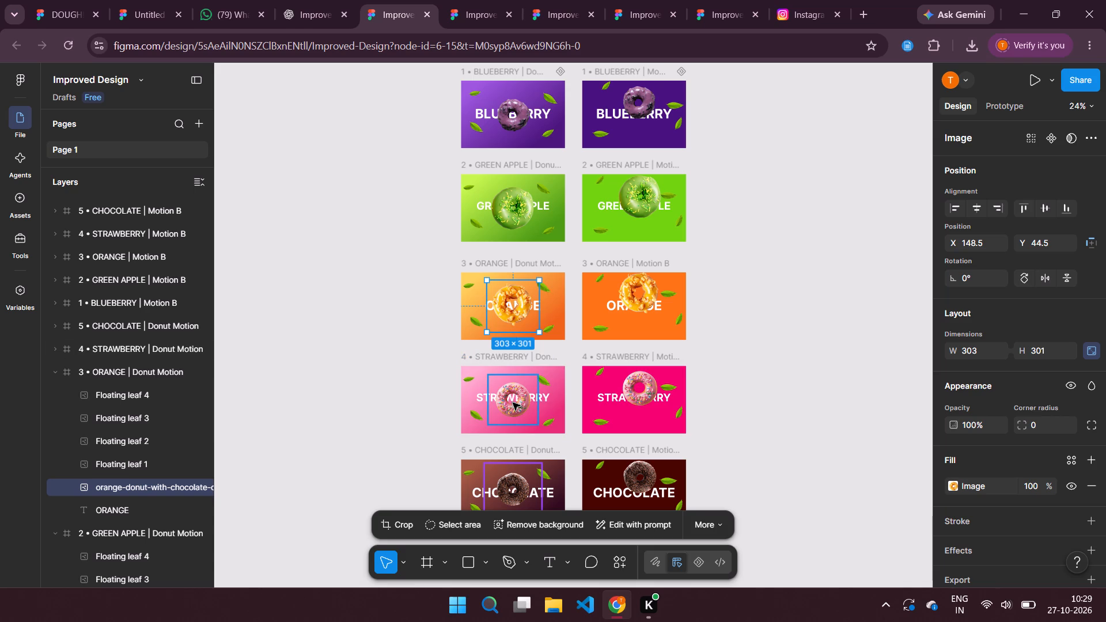
scroll(513, 403, down, 1)
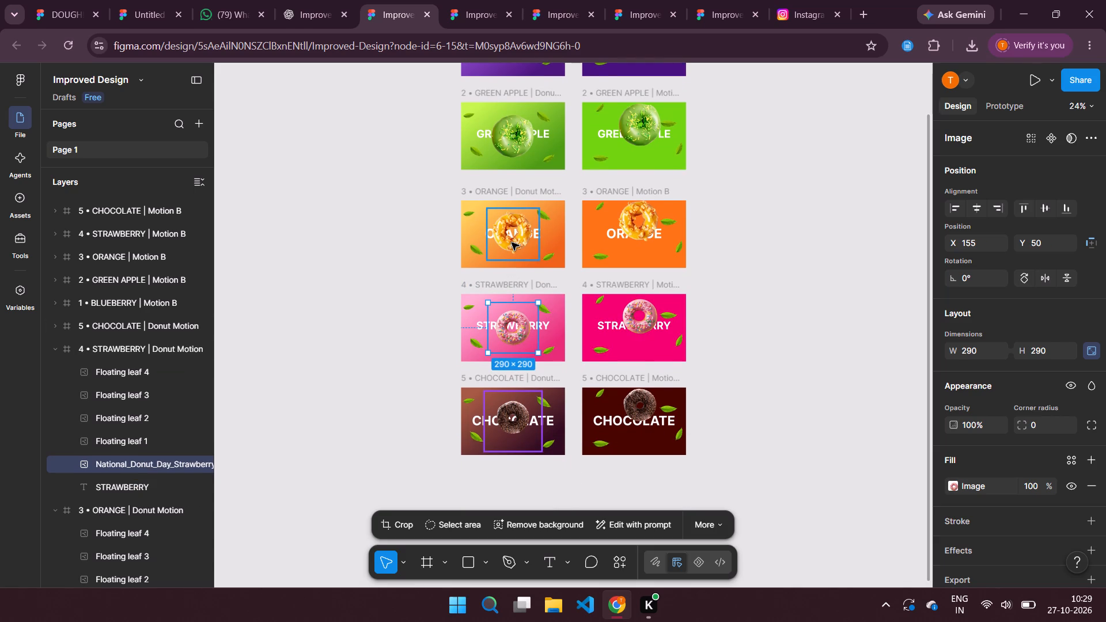
Resize the orange donut on the ORANGE Donut Motion screen, entering width 290 and then height 290.
click(512, 242)
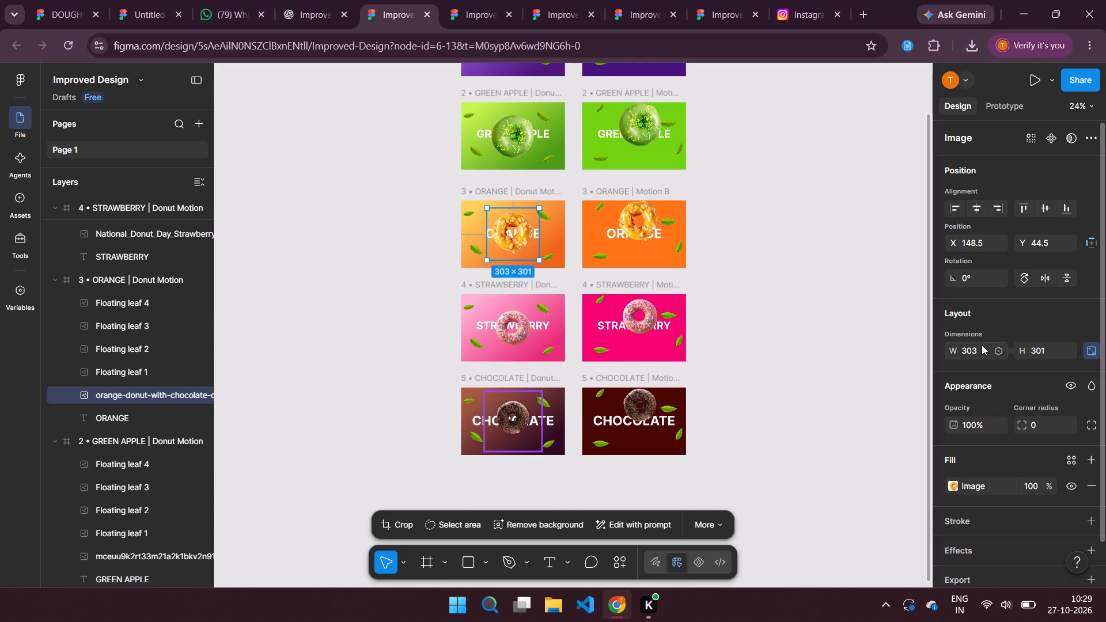
click(983, 354)
key(BackSpace)
text(290)
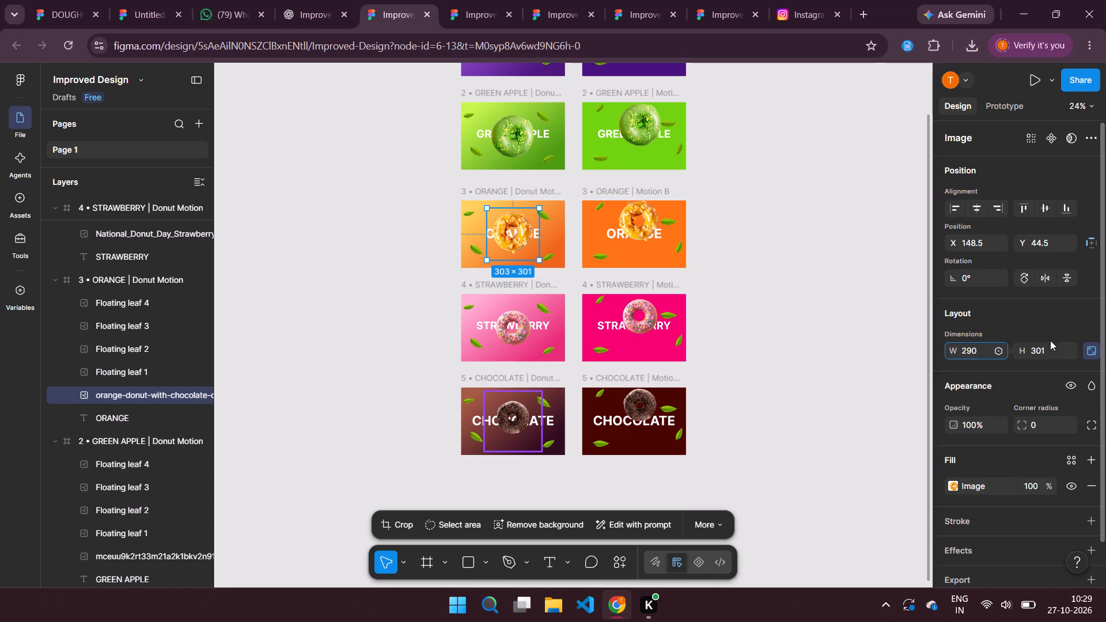
click(1048, 346)
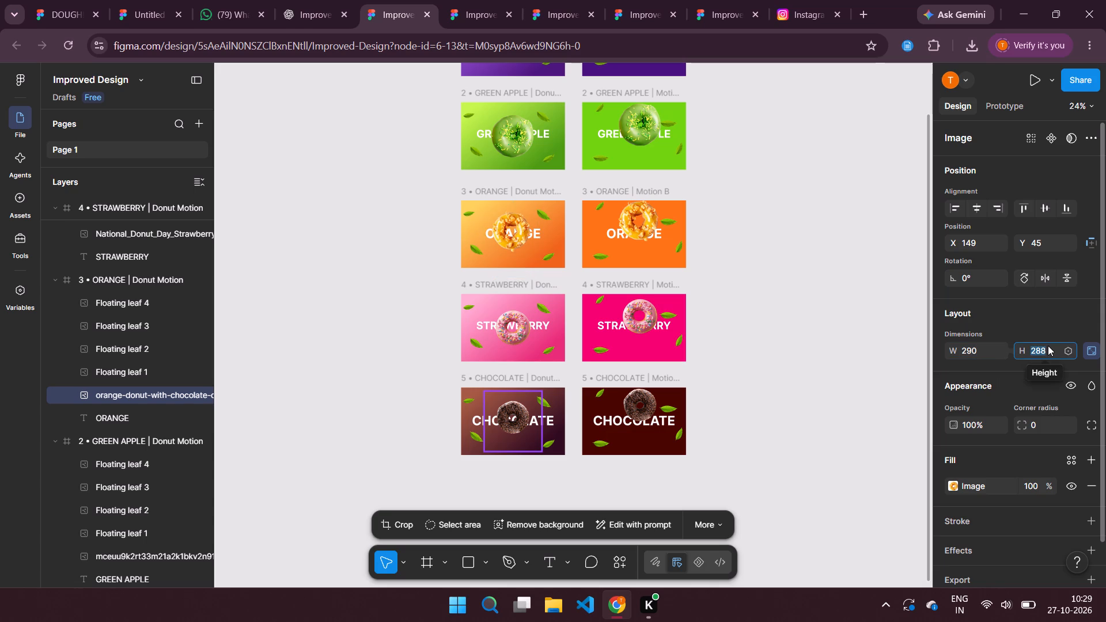
key(BackSpace)
key(2)
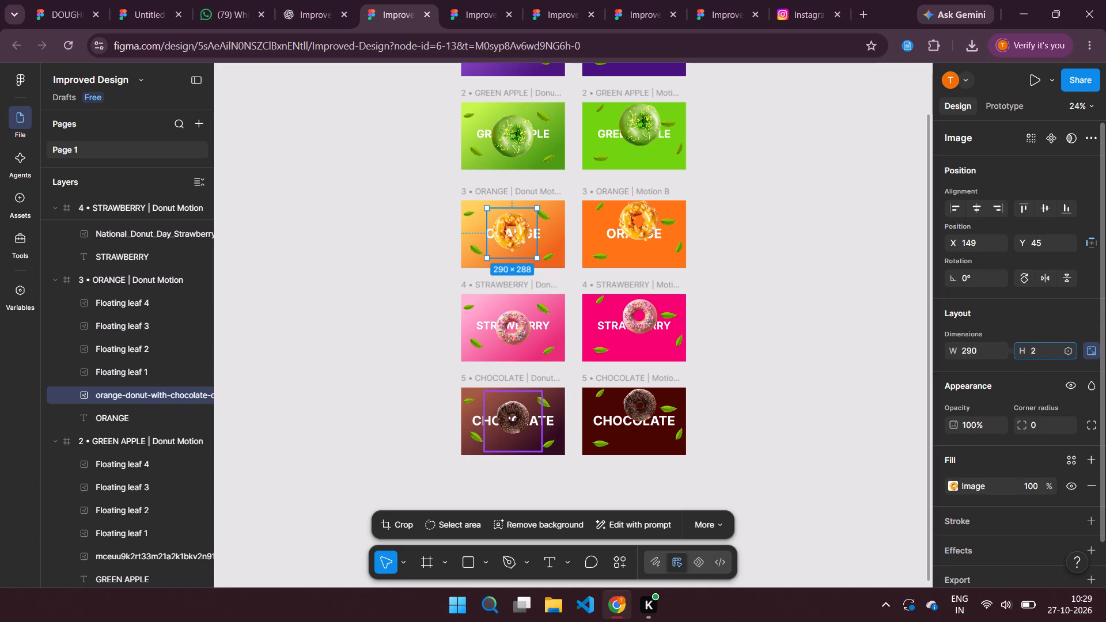
text(90)
key(Return)
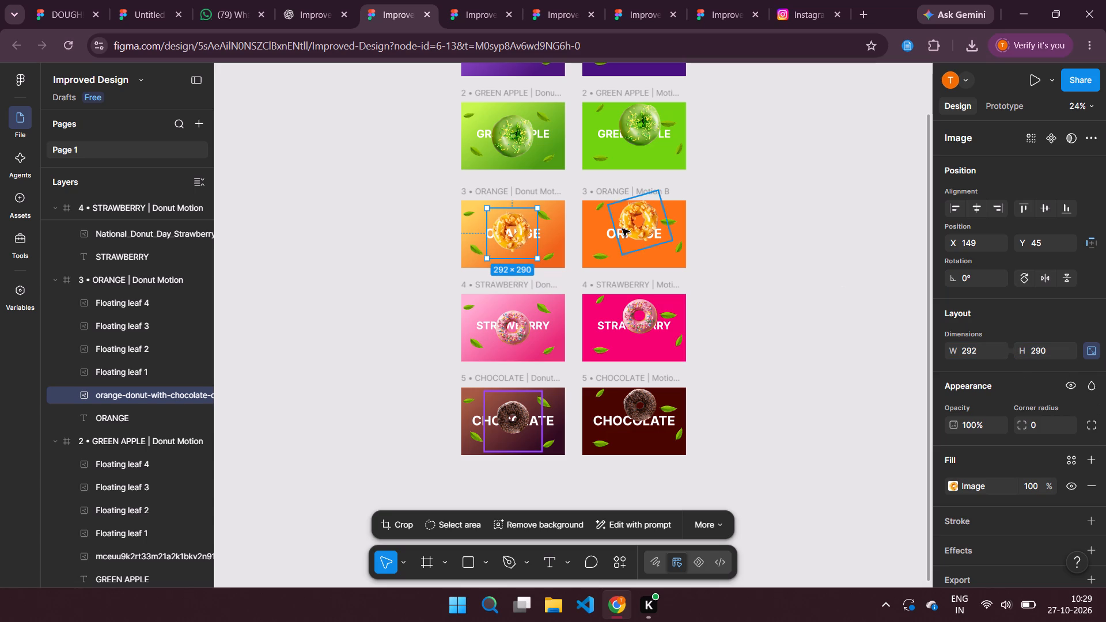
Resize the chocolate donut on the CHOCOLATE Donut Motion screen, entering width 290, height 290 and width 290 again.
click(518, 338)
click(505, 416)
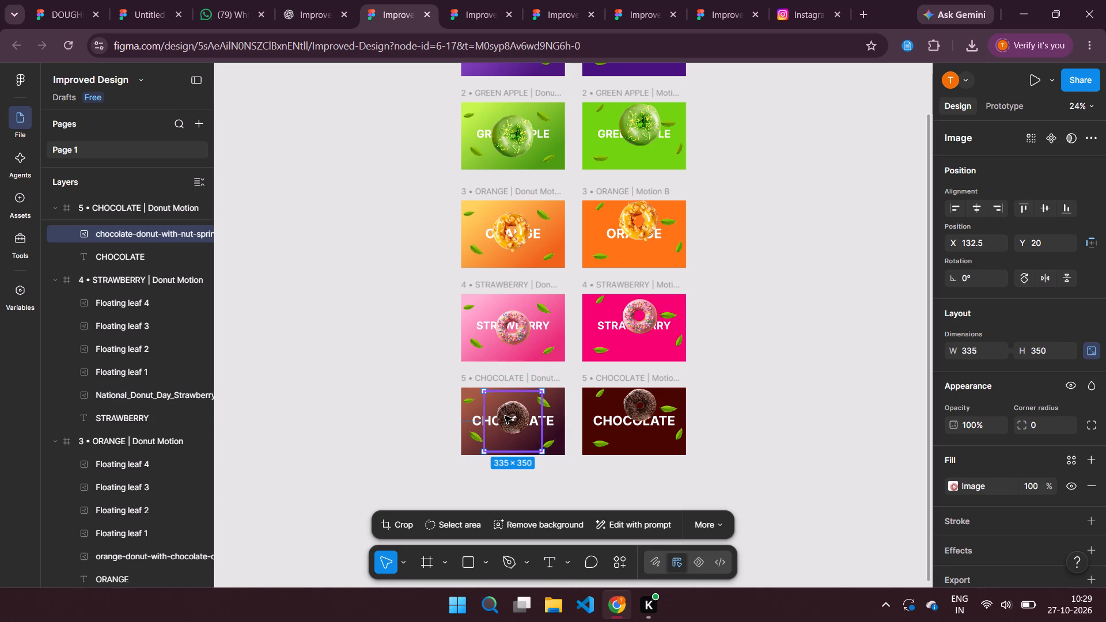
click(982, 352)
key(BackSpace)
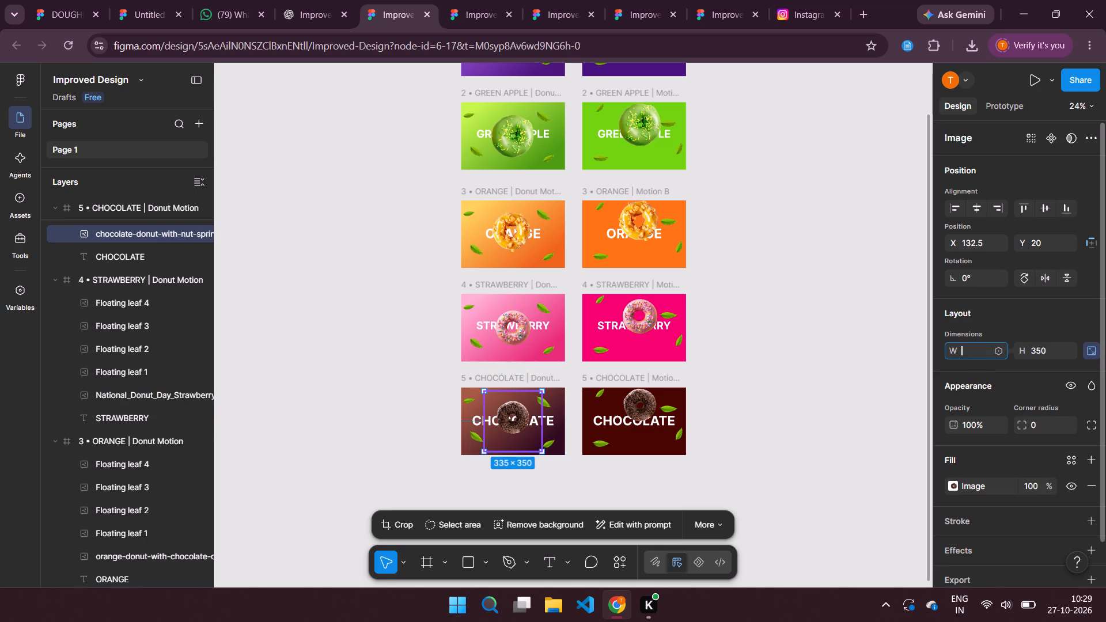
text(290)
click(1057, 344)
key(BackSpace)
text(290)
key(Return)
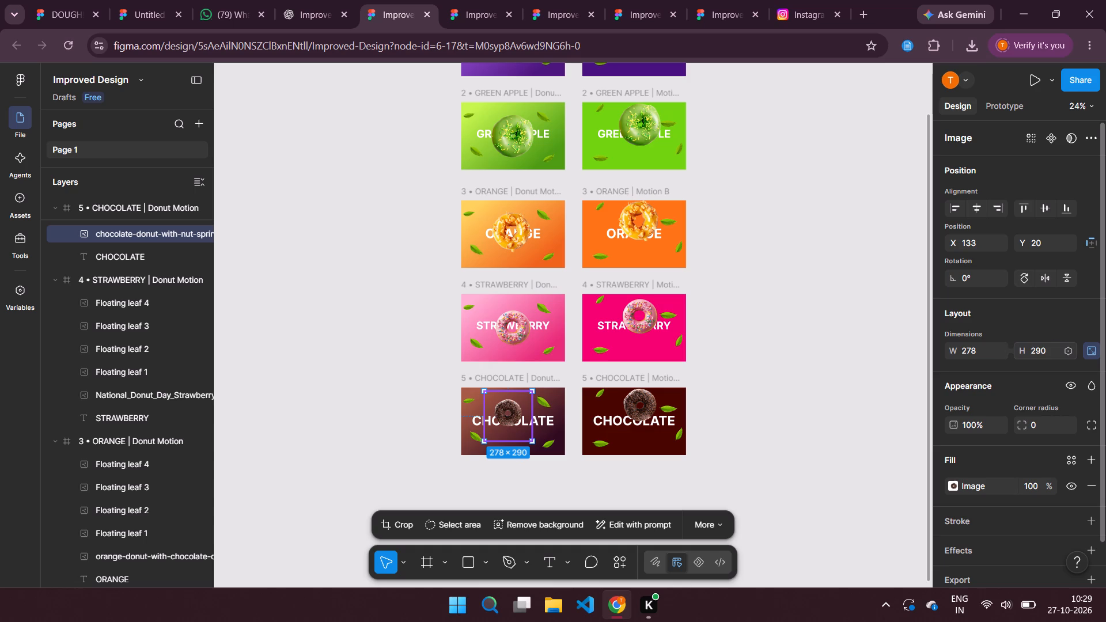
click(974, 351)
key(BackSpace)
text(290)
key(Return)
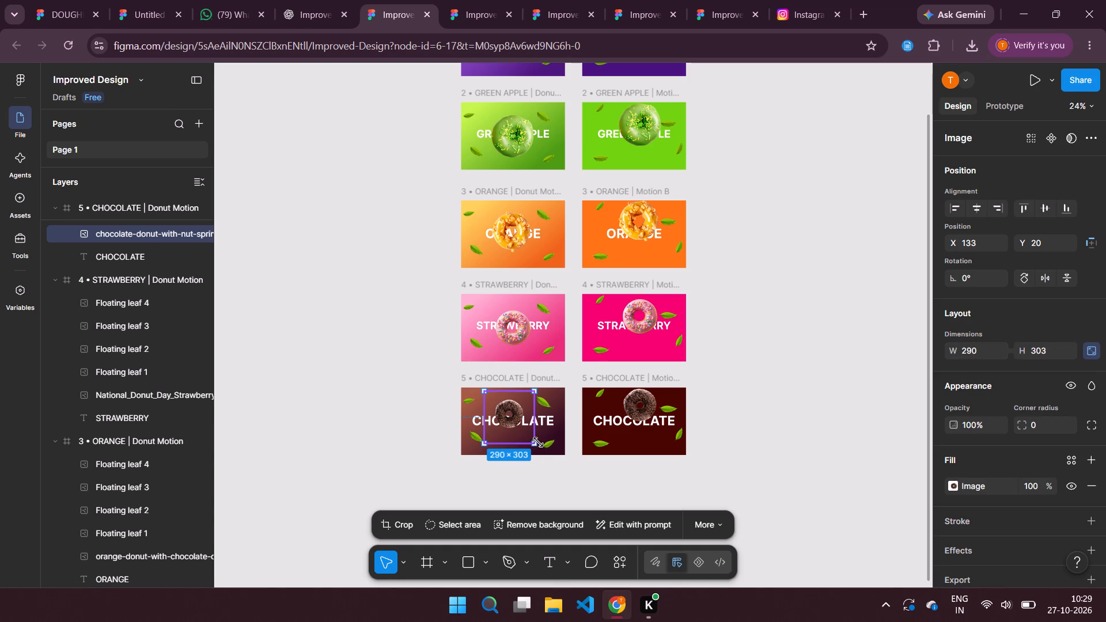
Enlarge the chocolate donut on its Donut Motion screen proportionally to about 343 × 358.
drag(538, 442, 542, 449)
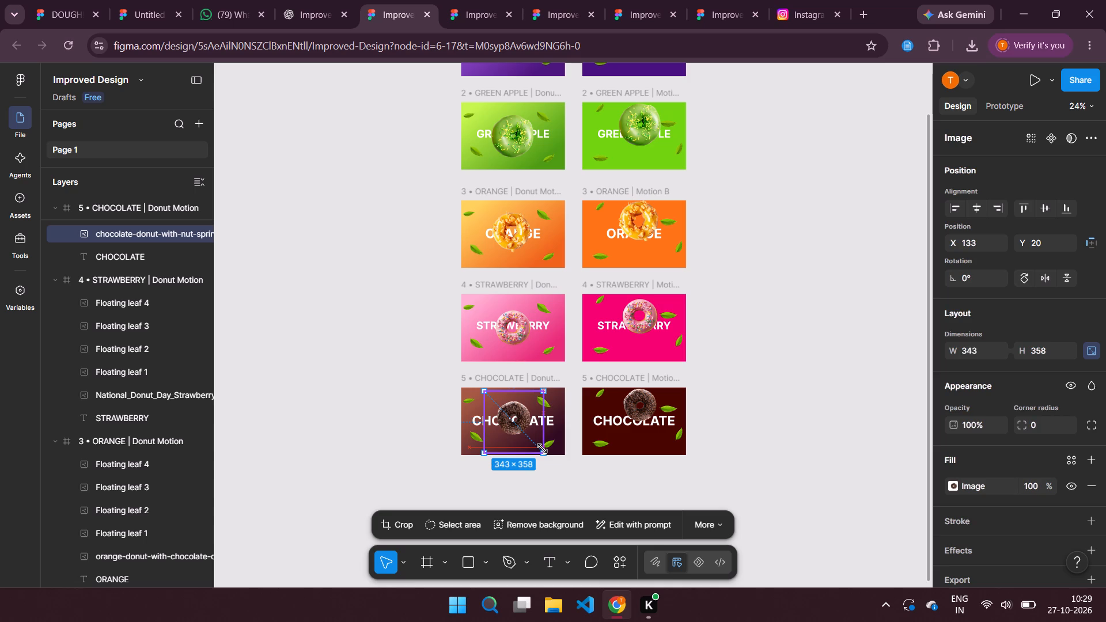
drag(542, 449, 541, 449)
Set the green apple donut on the GREEN APPLE Donut Motion screen to 290 × 290.
scroll(531, 314, up, 1)
click(497, 229)
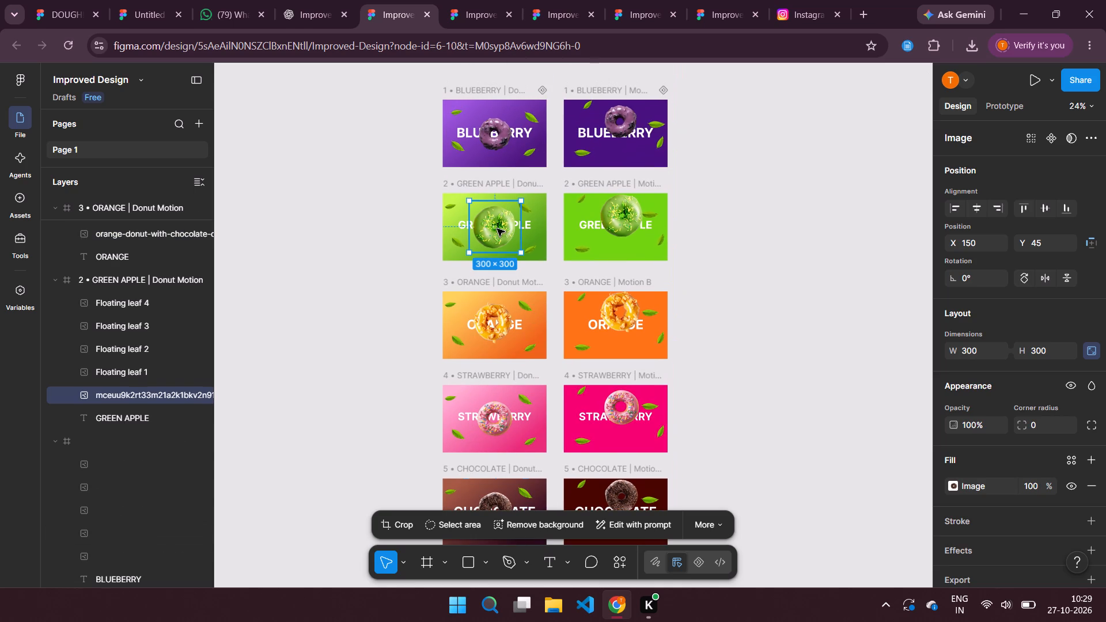
click(988, 346)
key(BackSpace)
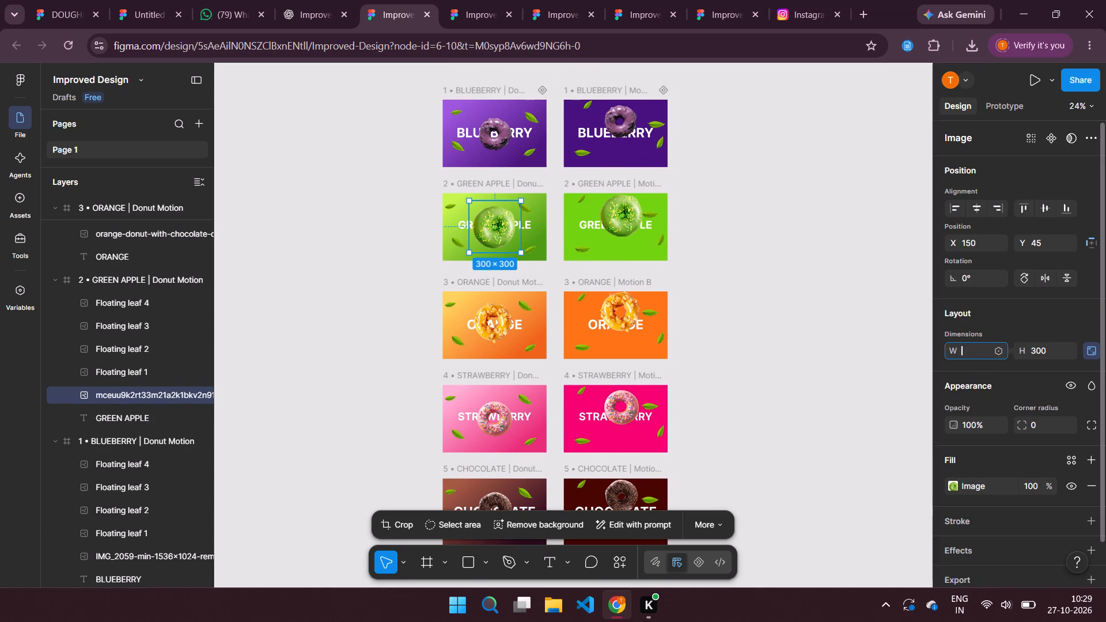
text(290)
double_click(1049, 342)
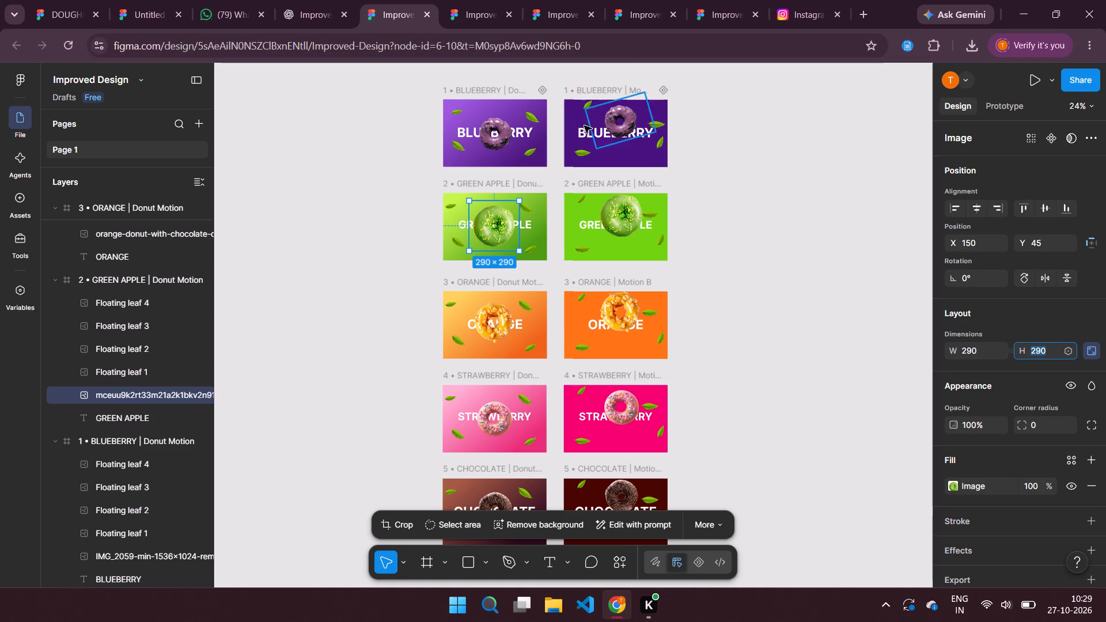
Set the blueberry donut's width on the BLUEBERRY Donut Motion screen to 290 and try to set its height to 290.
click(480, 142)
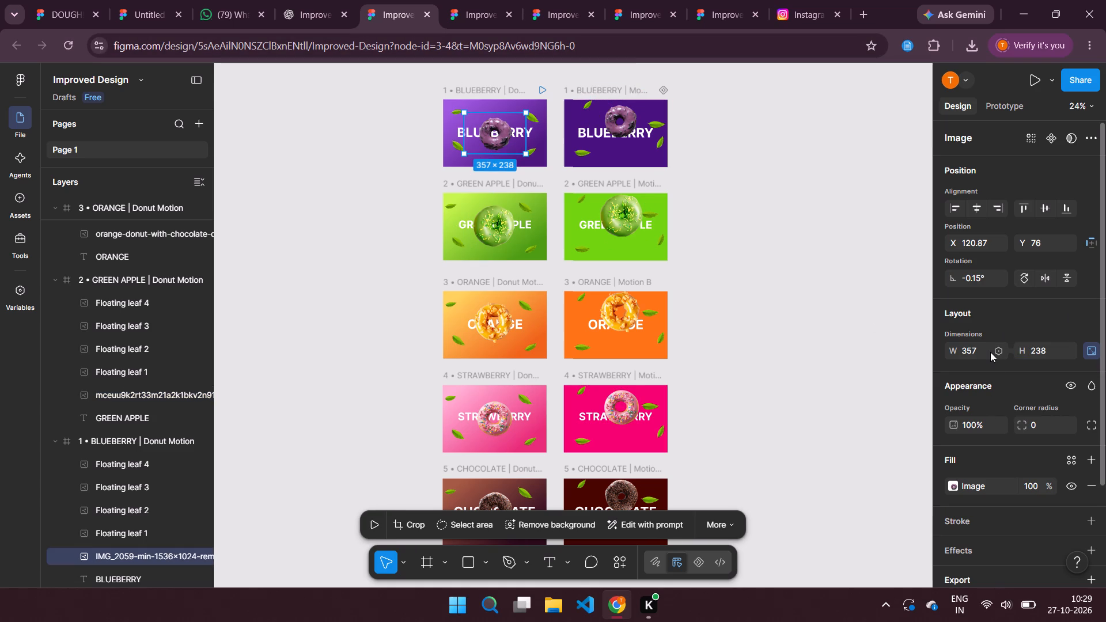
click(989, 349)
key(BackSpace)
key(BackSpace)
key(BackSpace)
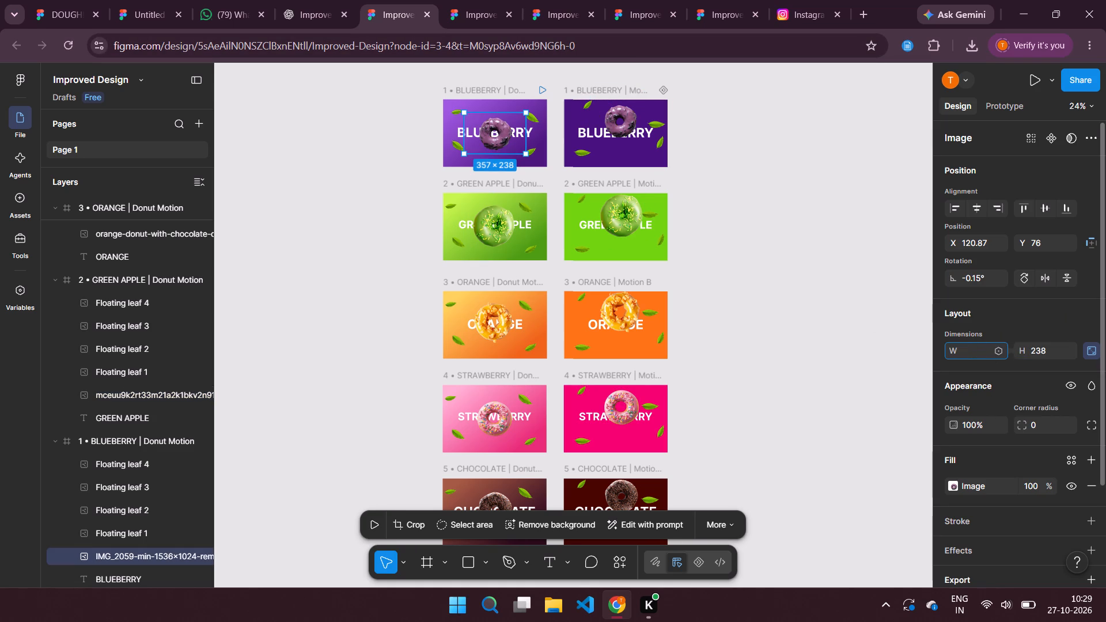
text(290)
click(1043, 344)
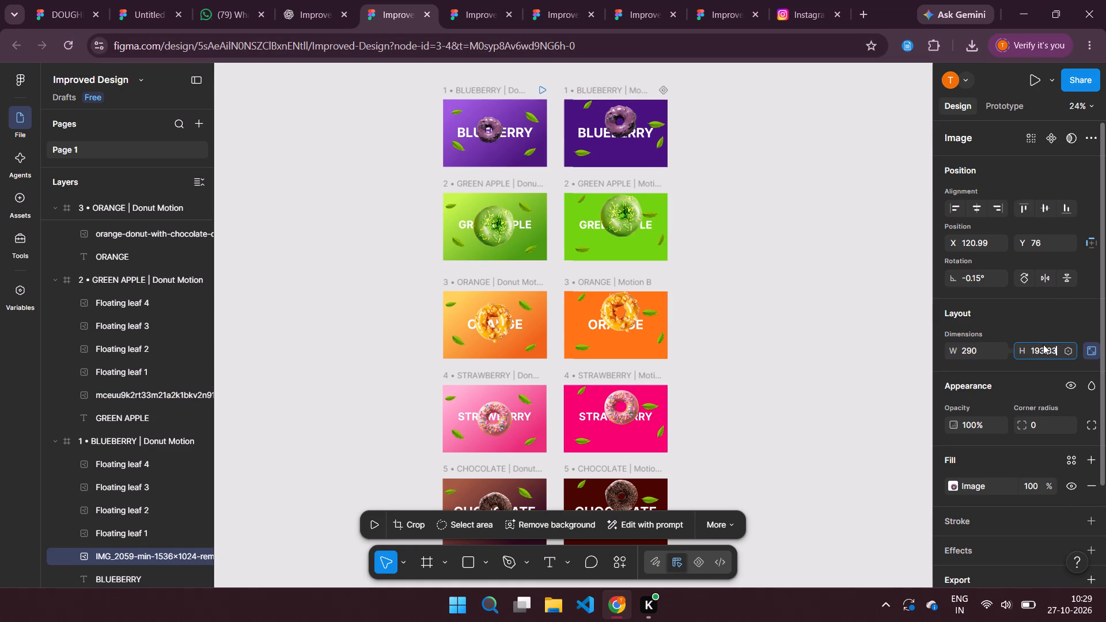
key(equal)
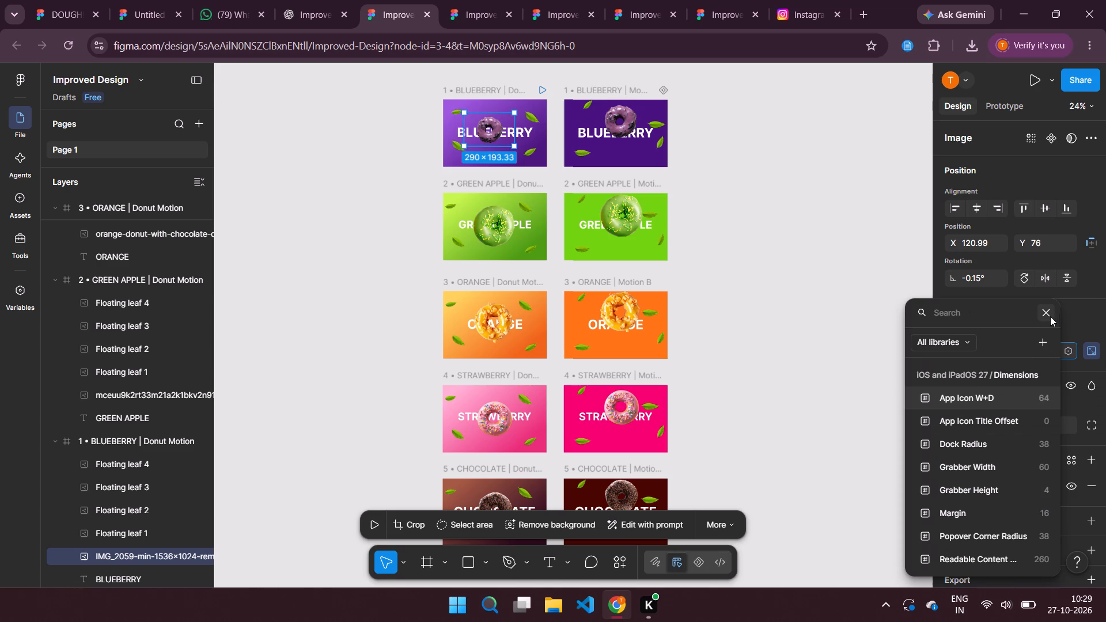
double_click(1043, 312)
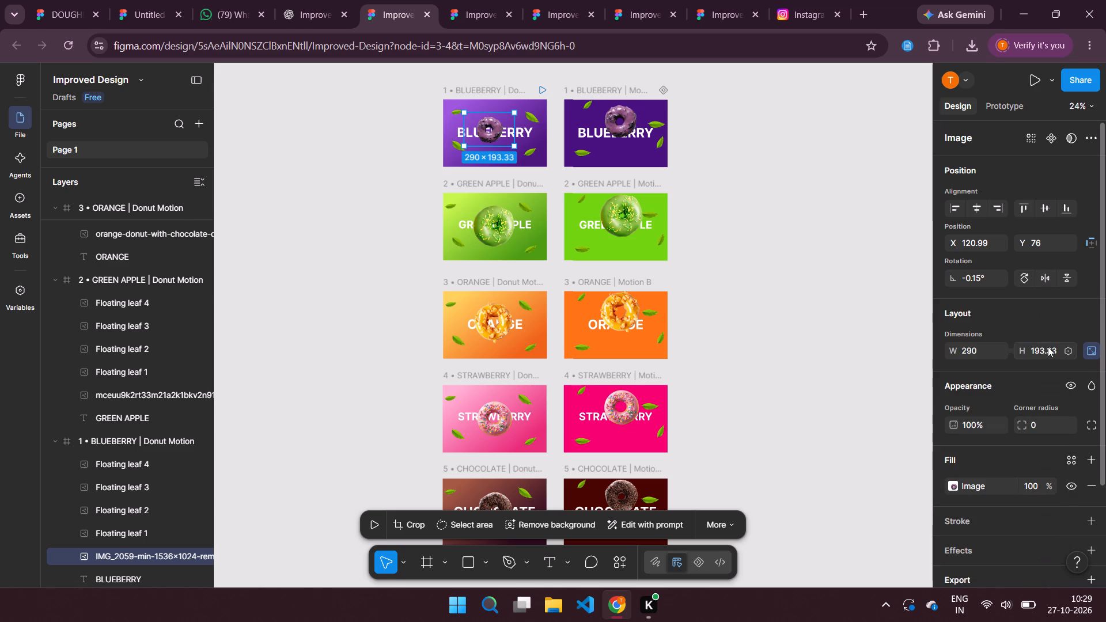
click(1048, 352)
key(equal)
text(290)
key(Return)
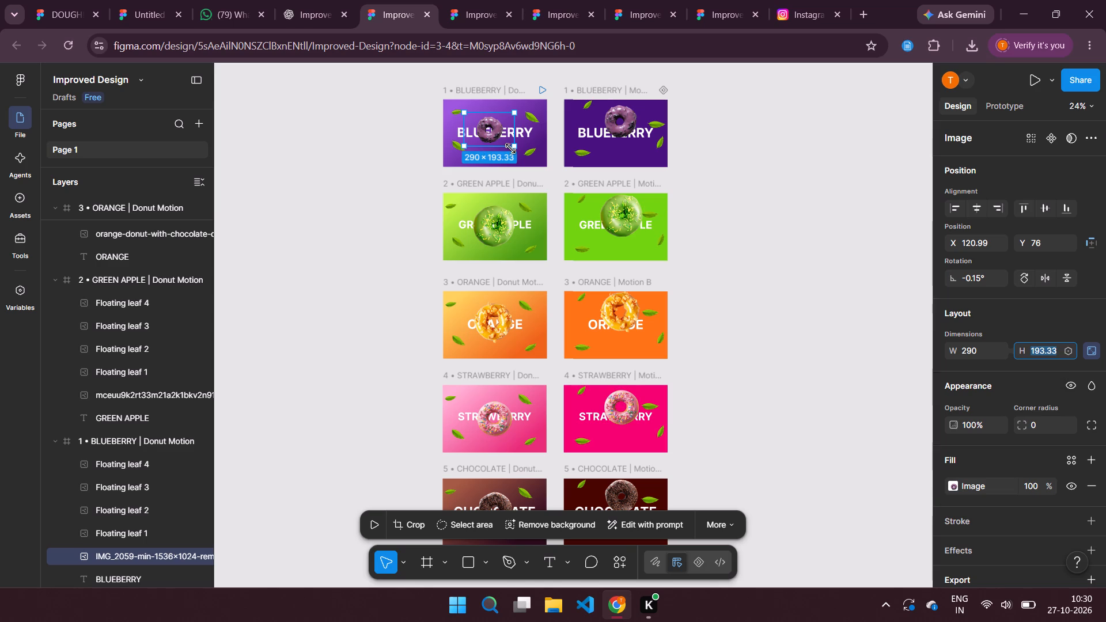
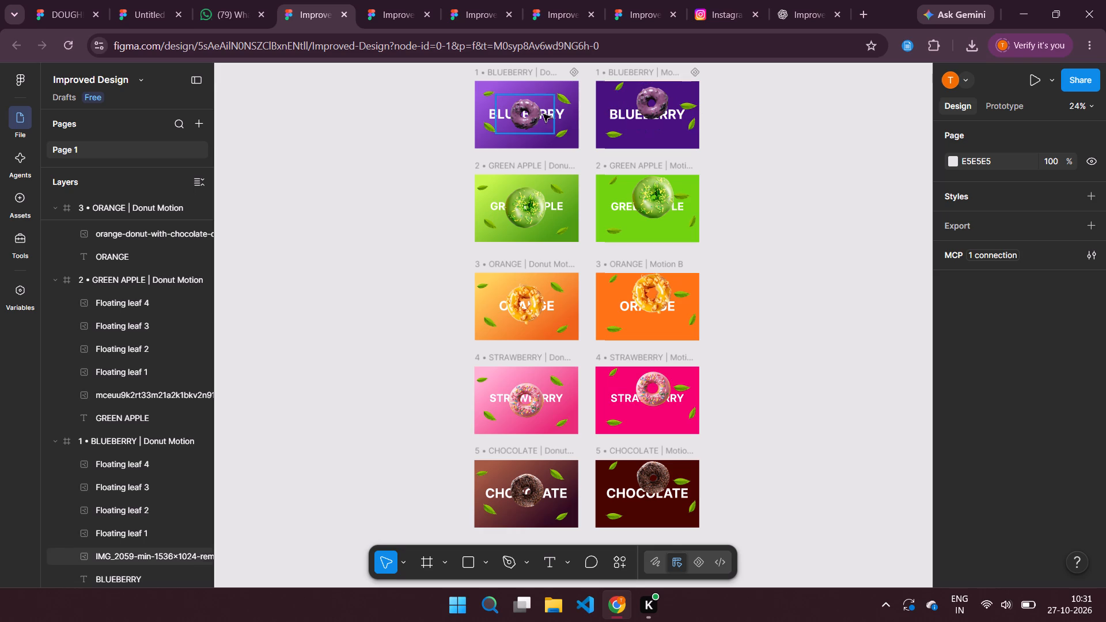
Examine the donuts on the Donut Motion screens against those on the Motion B screens.
click(520, 115)
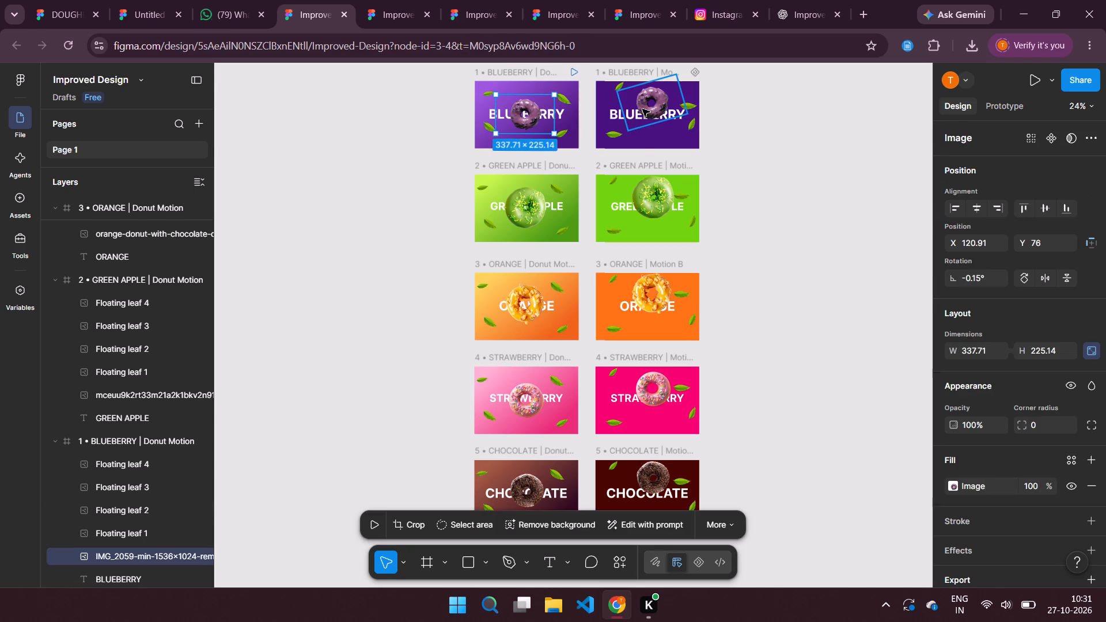
click(645, 309)
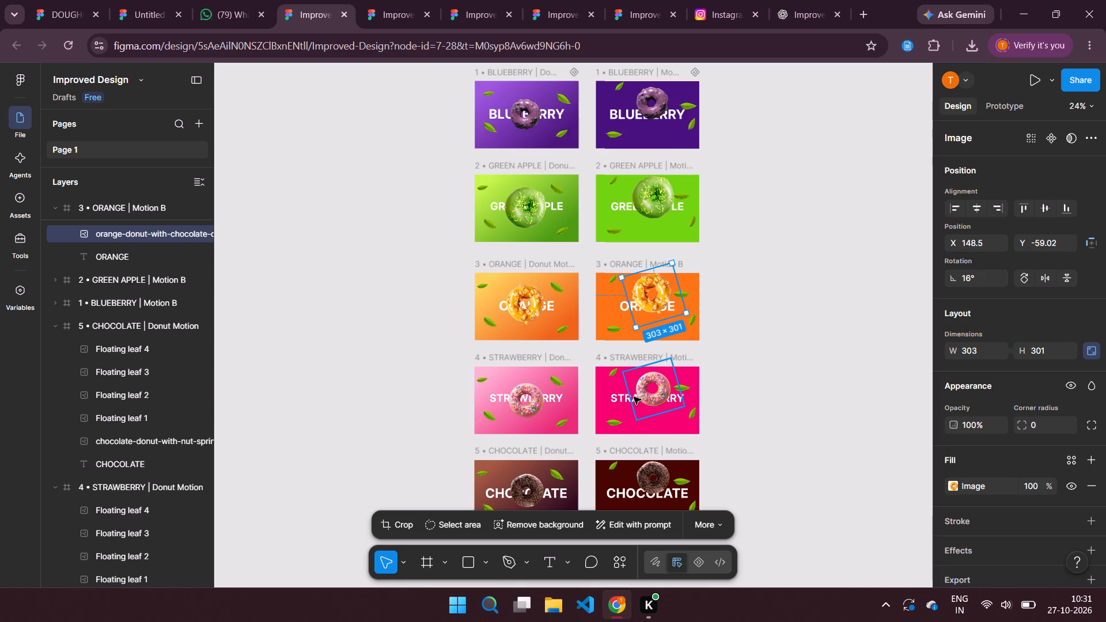
click(654, 97)
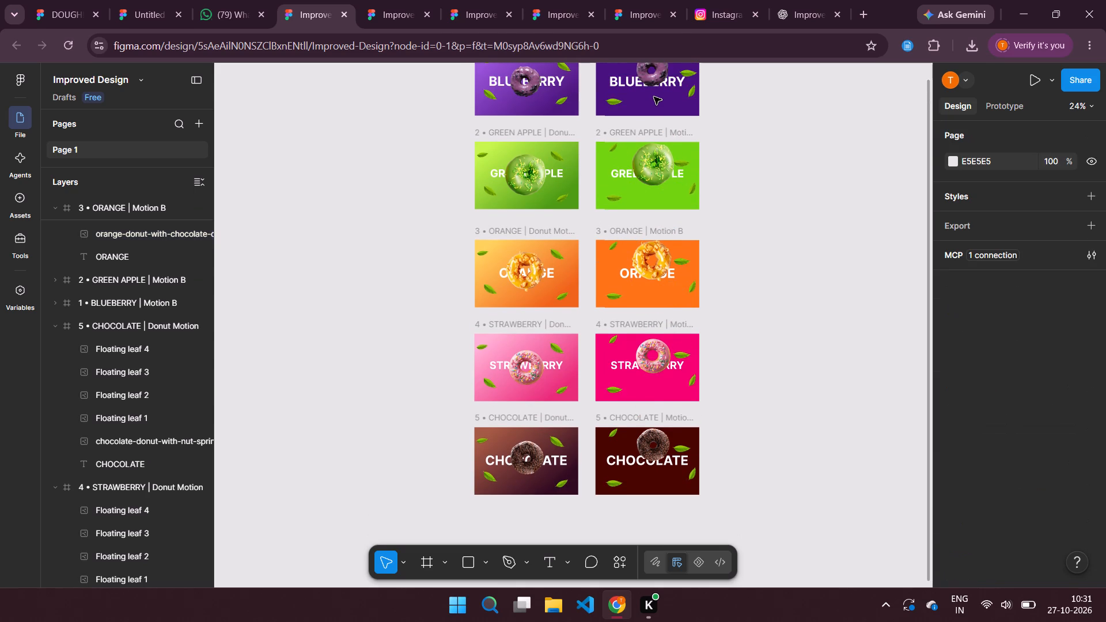
scroll(654, 97, up, 1)
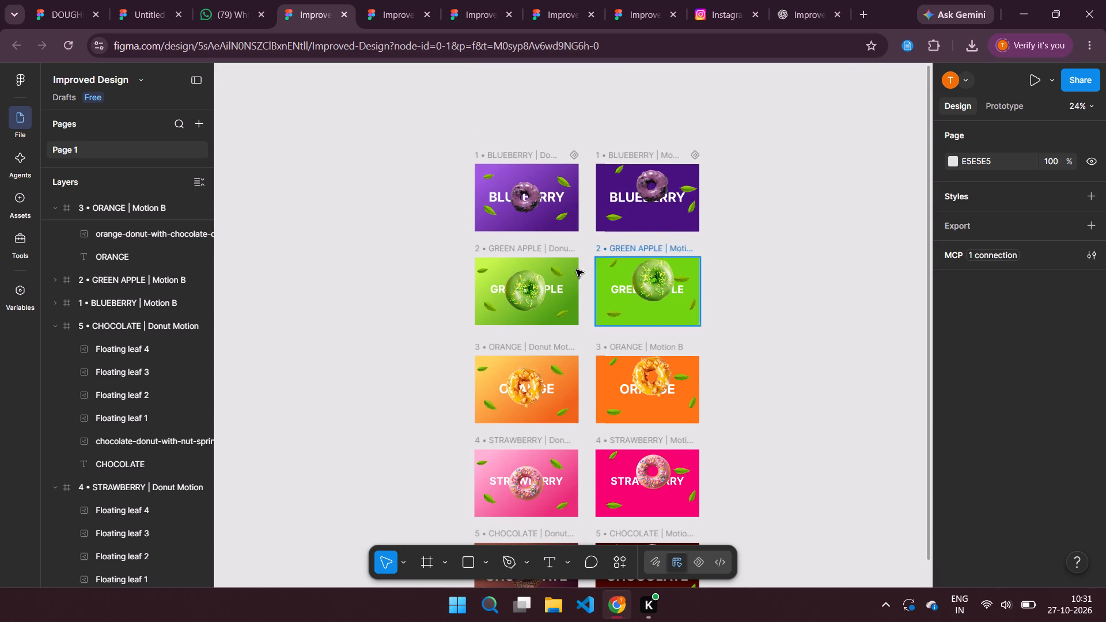
click(634, 222)
click(601, 208)
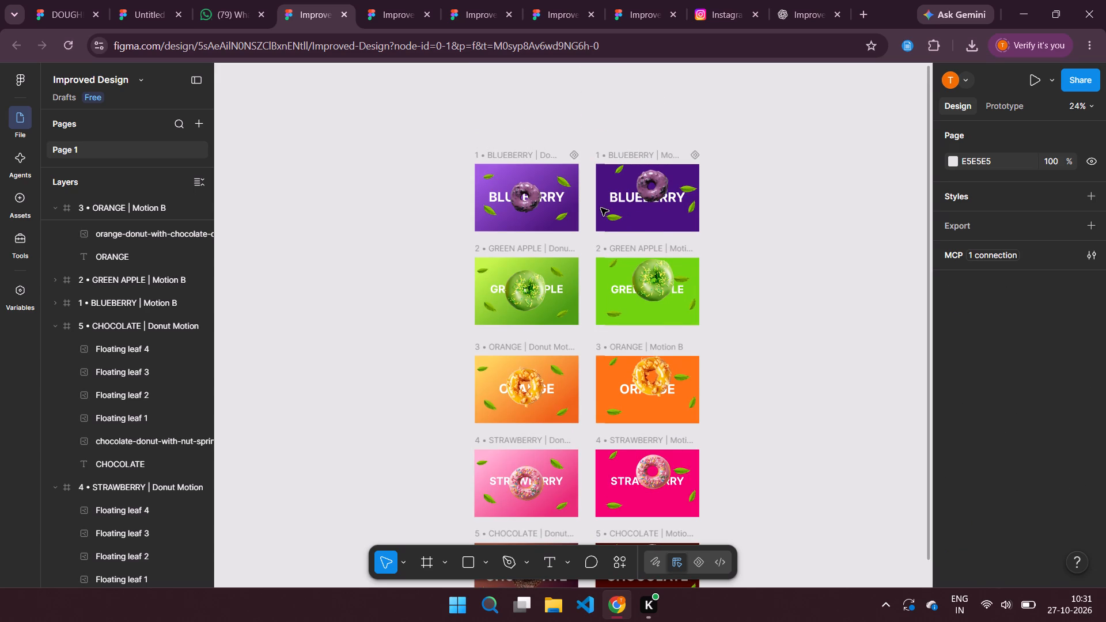
Delete all five Motion B frames: CHOCOLATE, ORANGE, STRAWBERRY, GREEN APPLE and BLUEBERRY.
scroll(139, 242, up, 4)
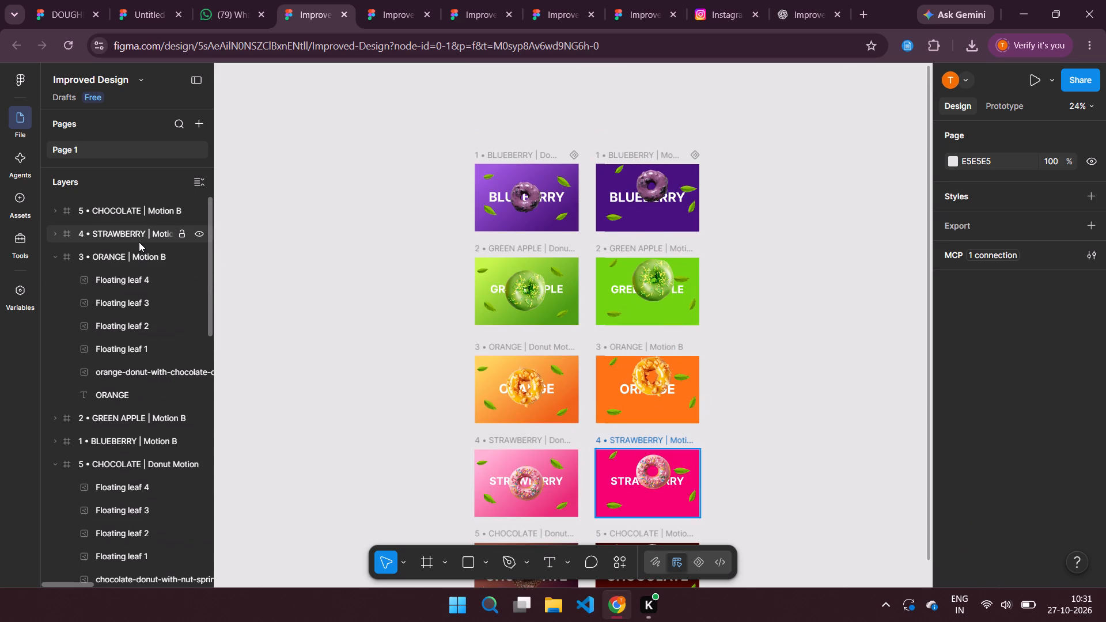
scroll(139, 242, up, 3)
click(126, 211)
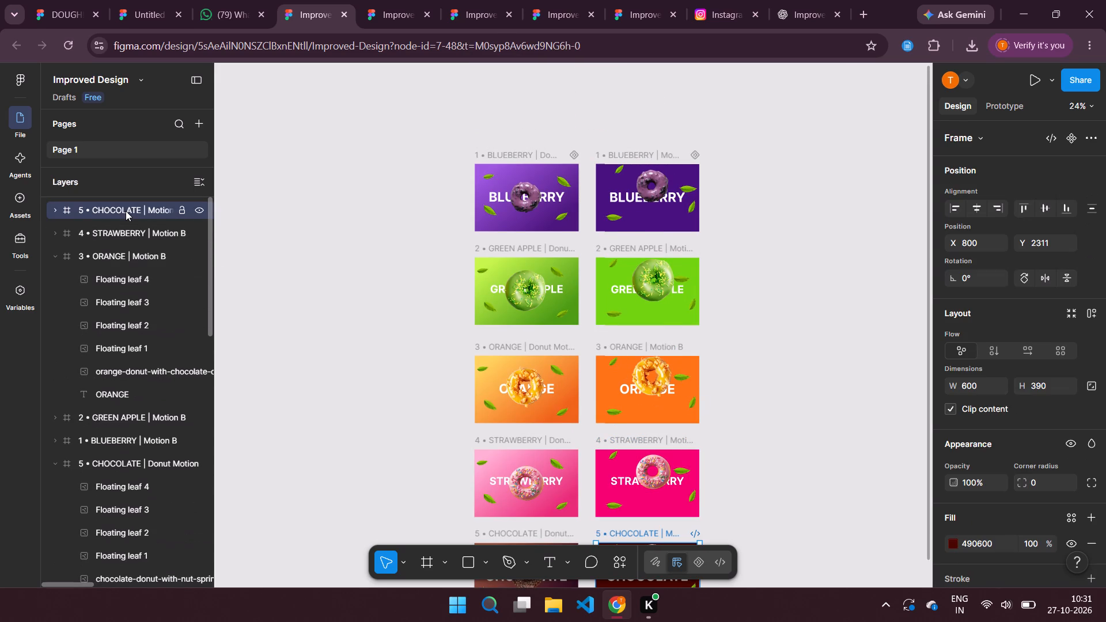
click(52, 210)
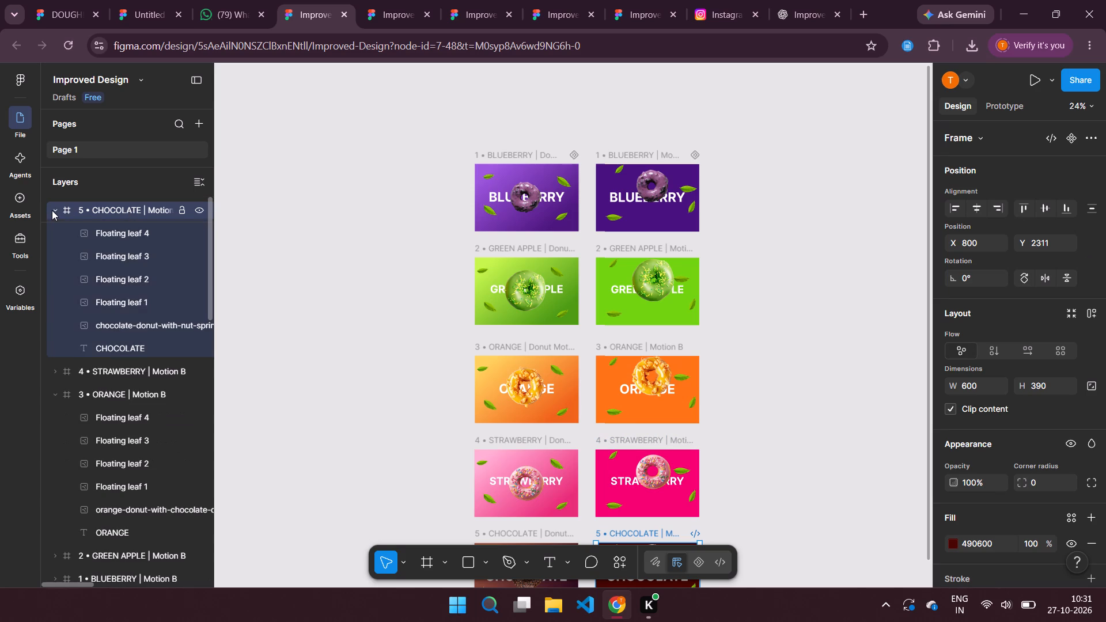
key(Delete)
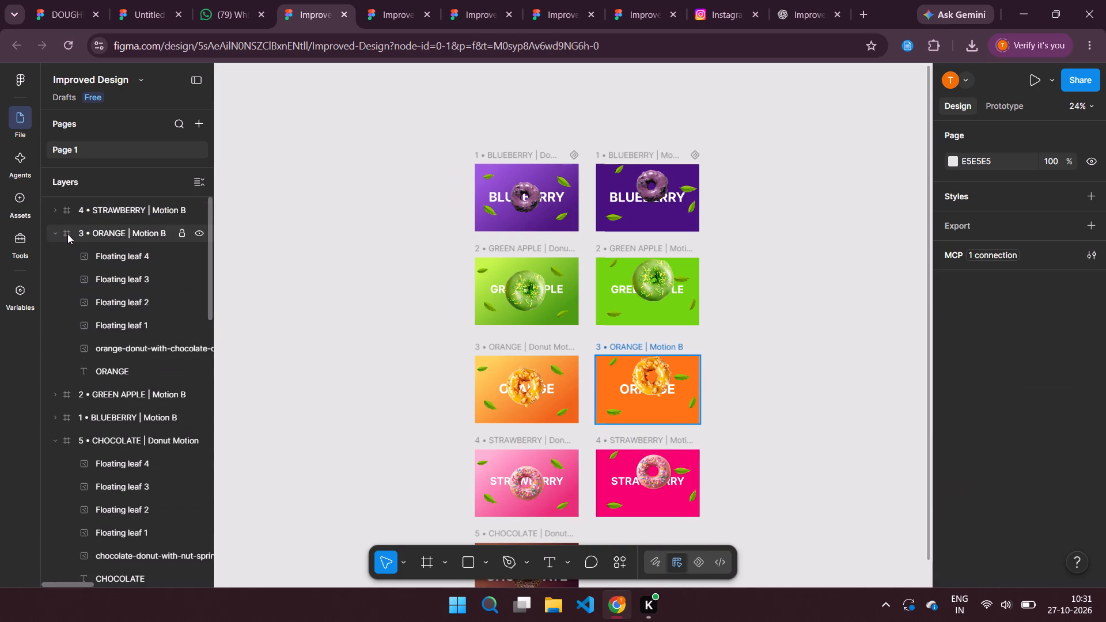
click(81, 230)
key(Delete)
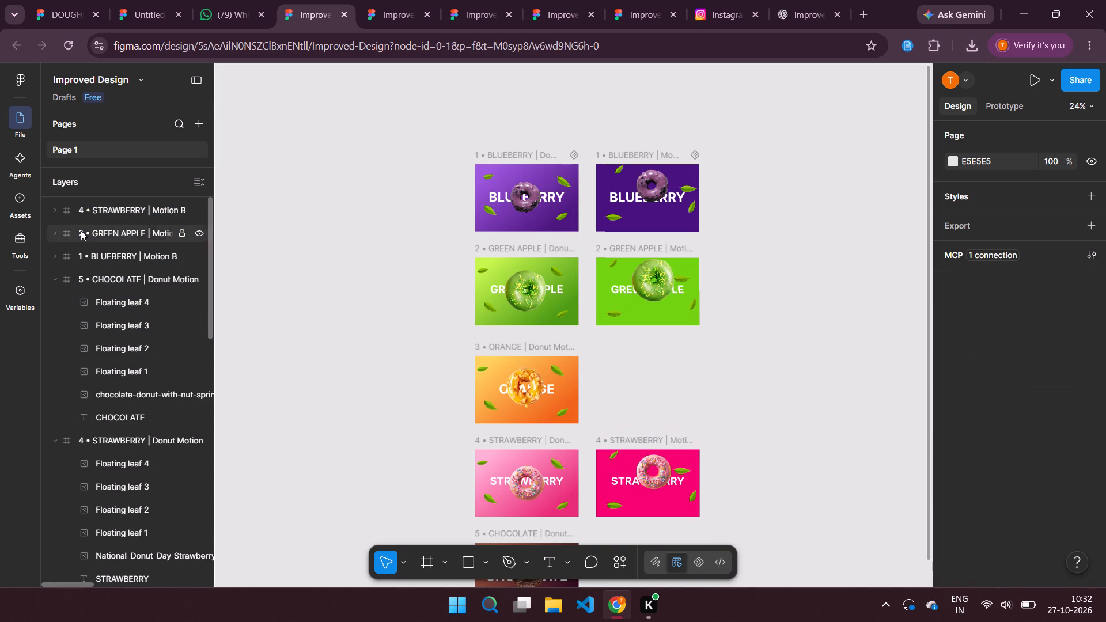
click(60, 203)
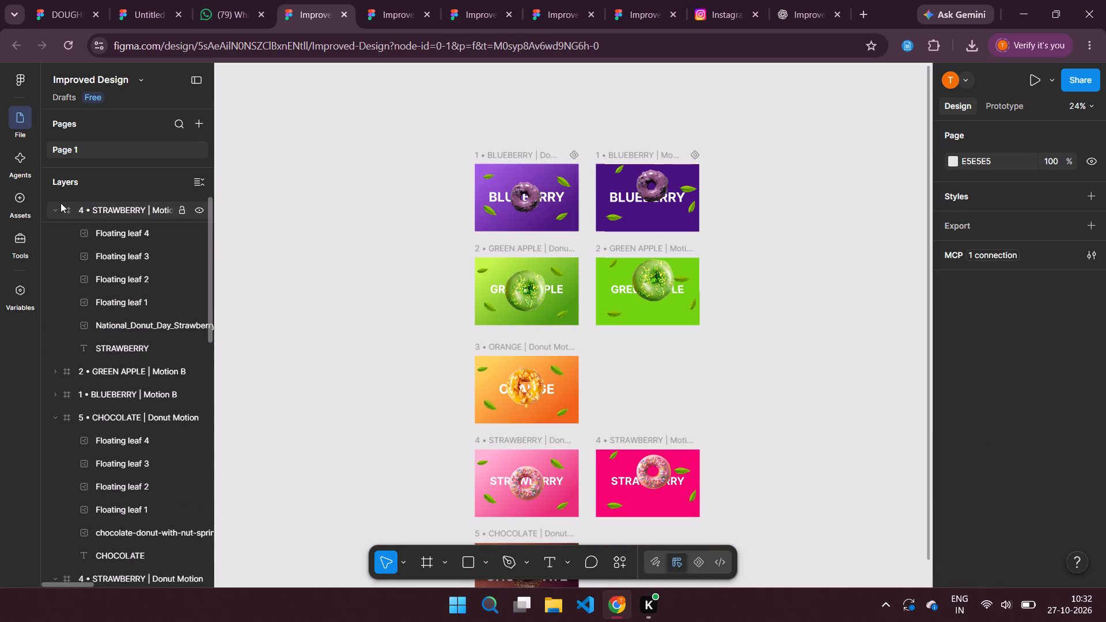
click(99, 210)
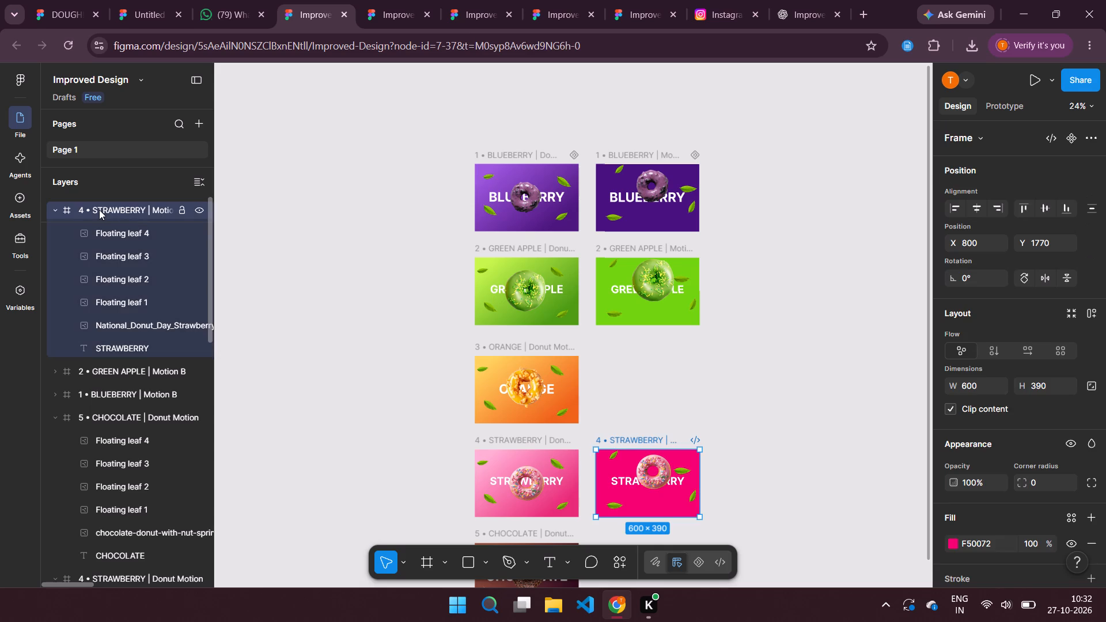
key(Delete)
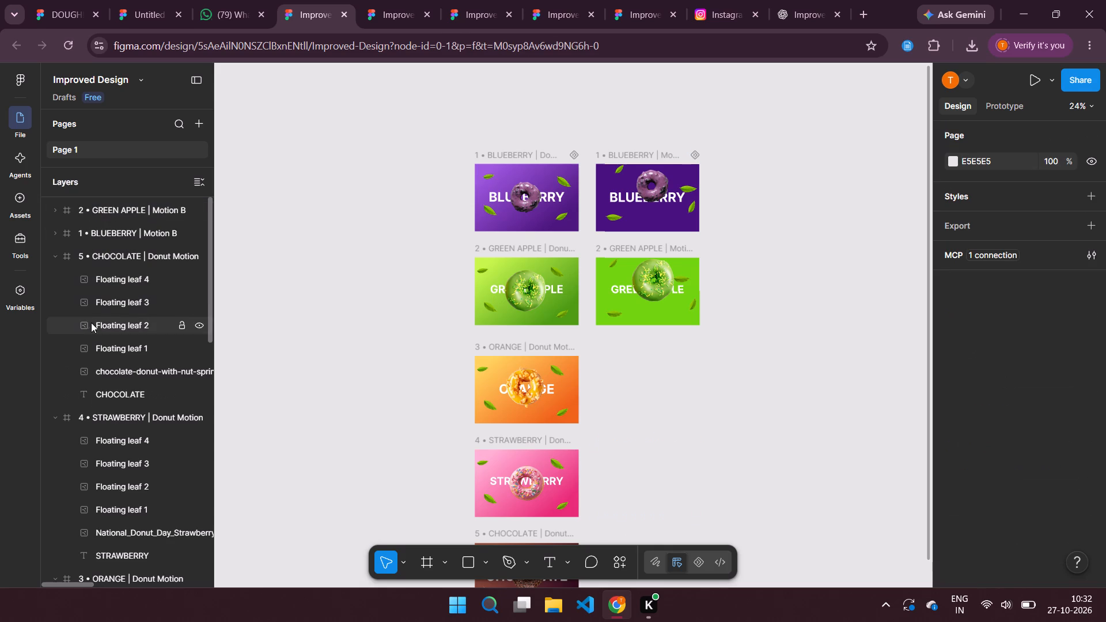
click(135, 214)
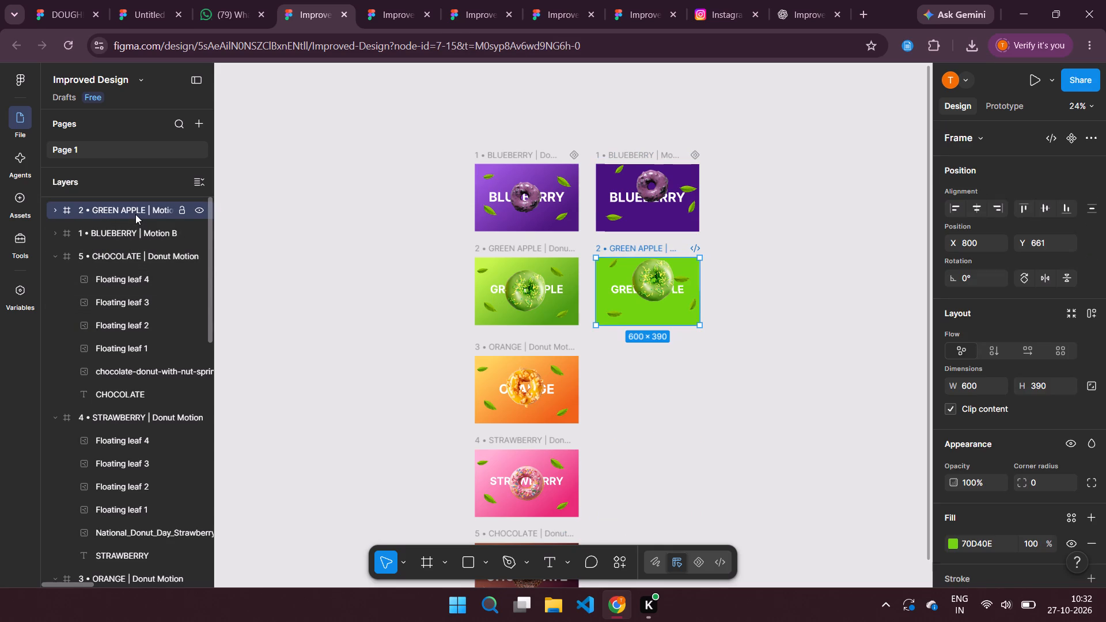
key(Delete)
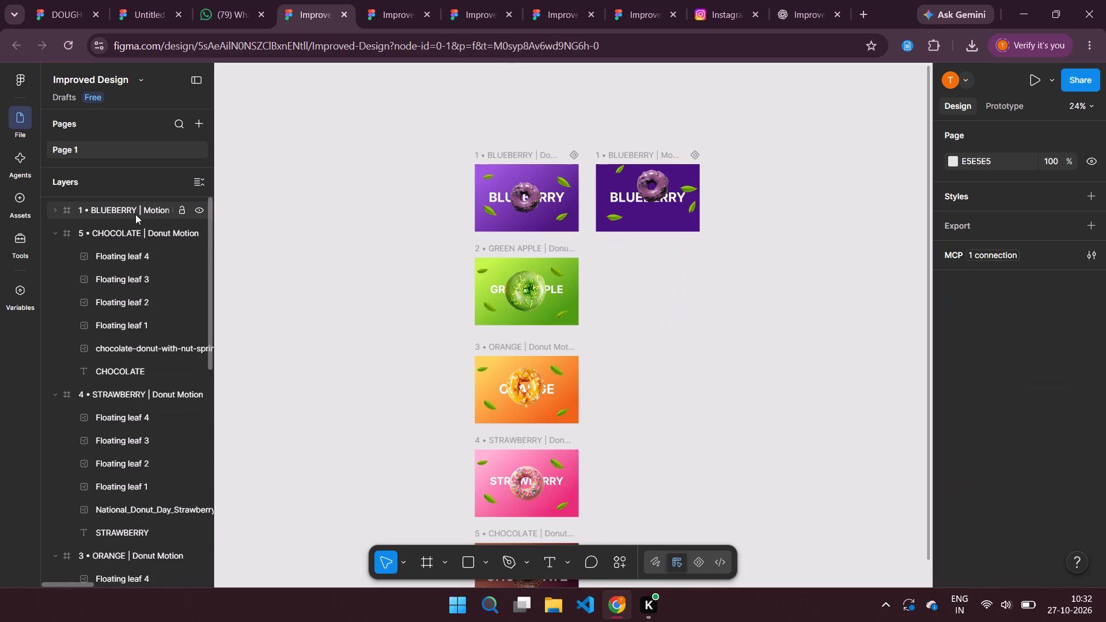
click(135, 214)
key(equal)
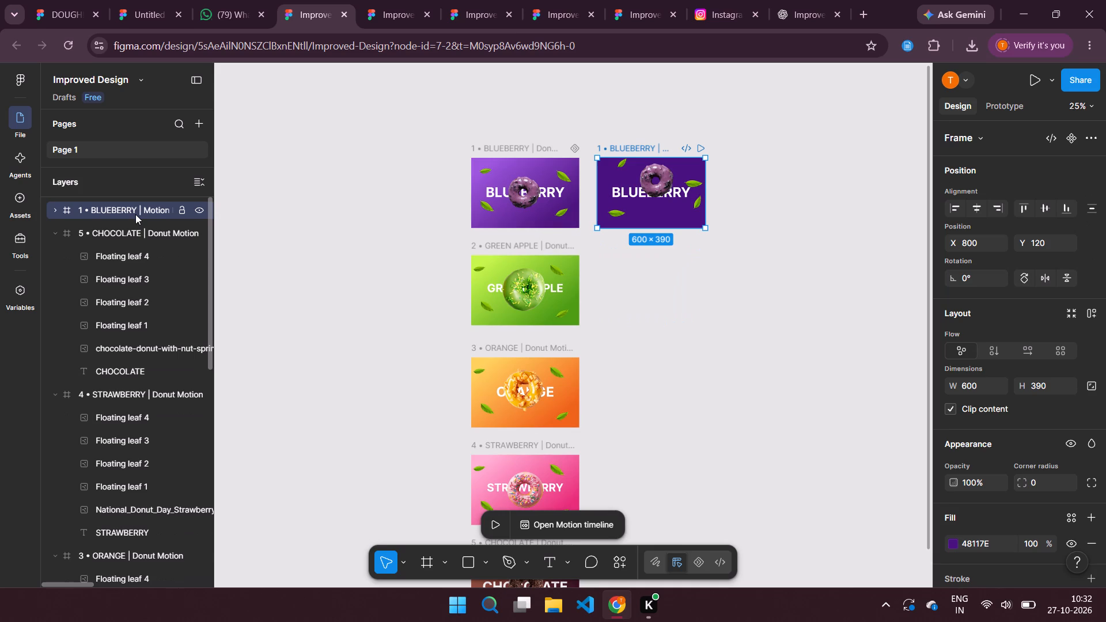
key(Delete)
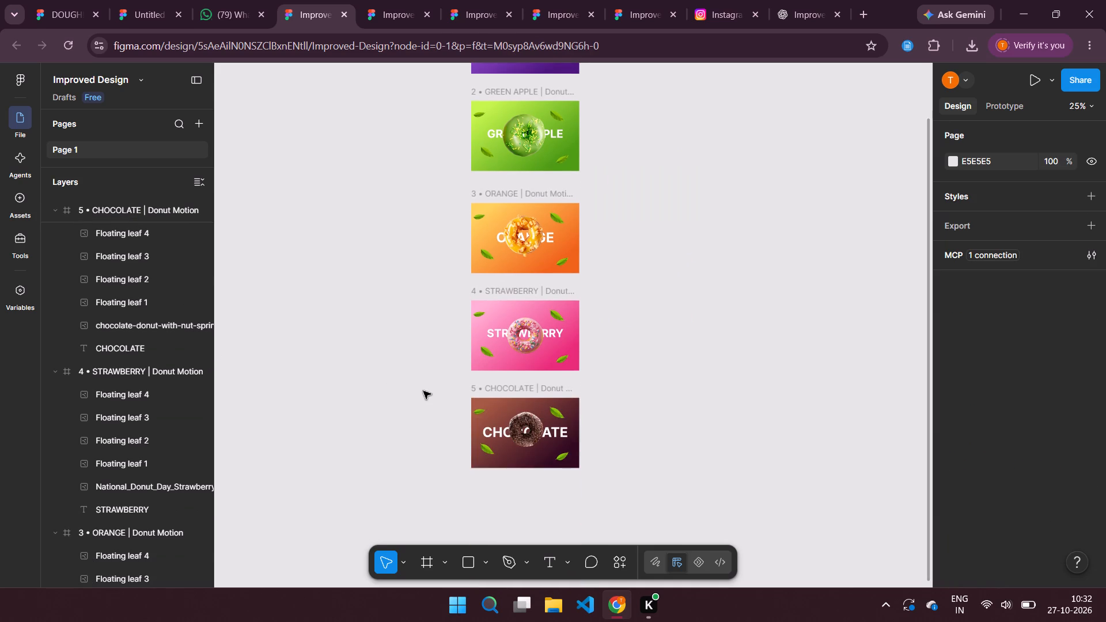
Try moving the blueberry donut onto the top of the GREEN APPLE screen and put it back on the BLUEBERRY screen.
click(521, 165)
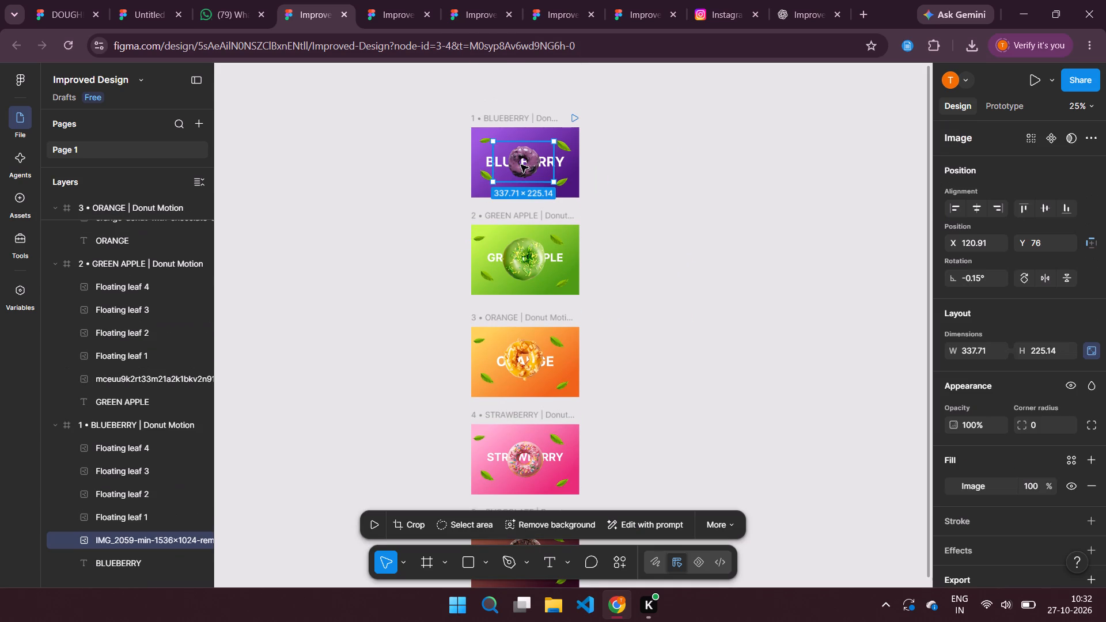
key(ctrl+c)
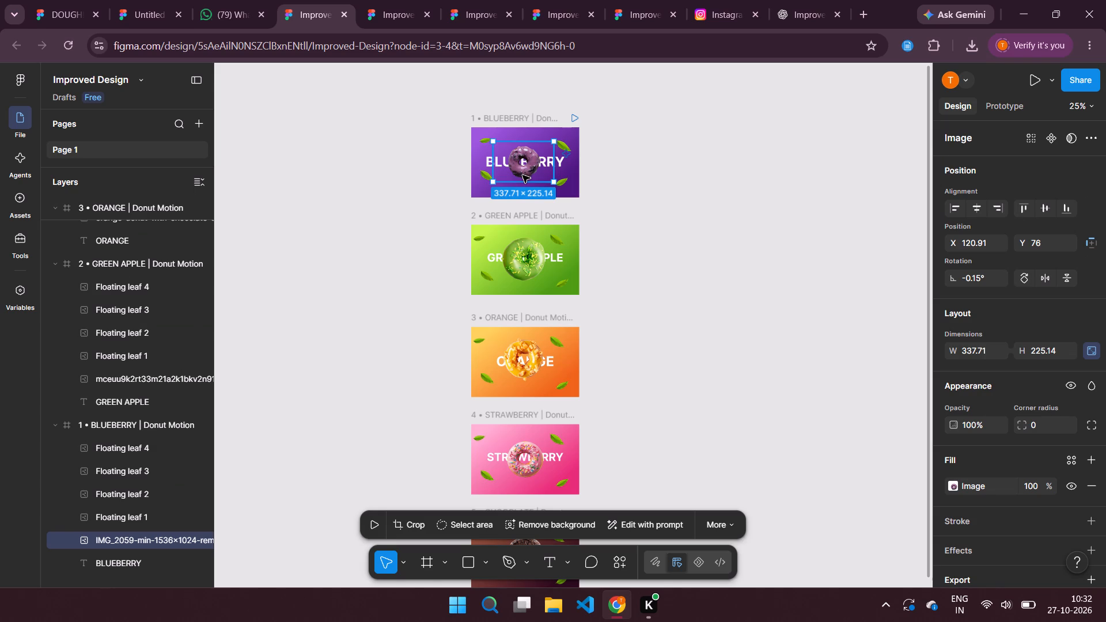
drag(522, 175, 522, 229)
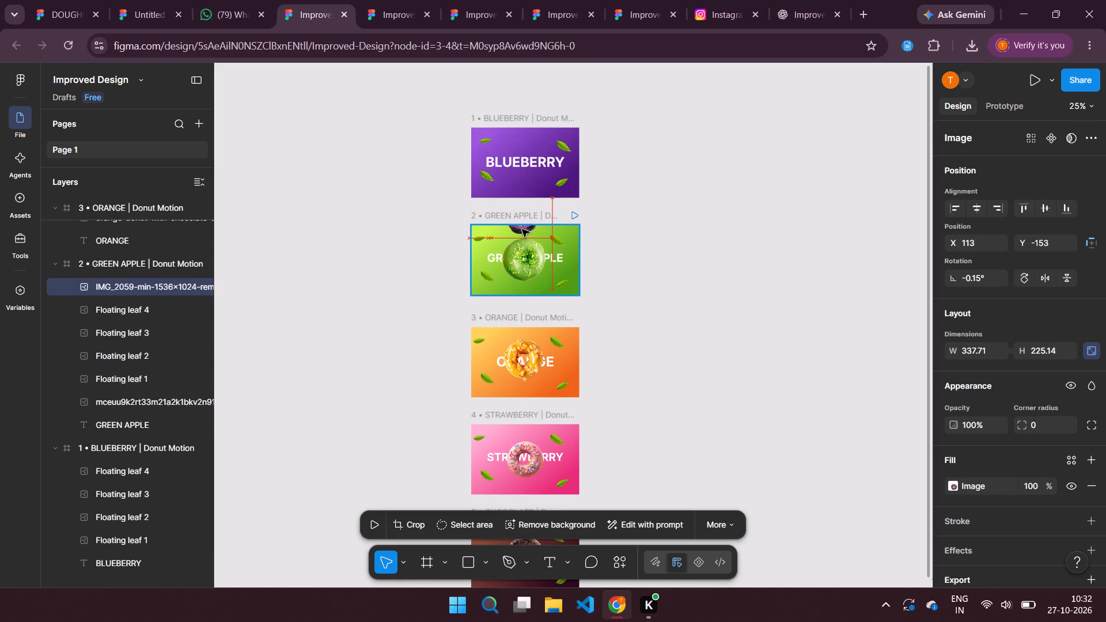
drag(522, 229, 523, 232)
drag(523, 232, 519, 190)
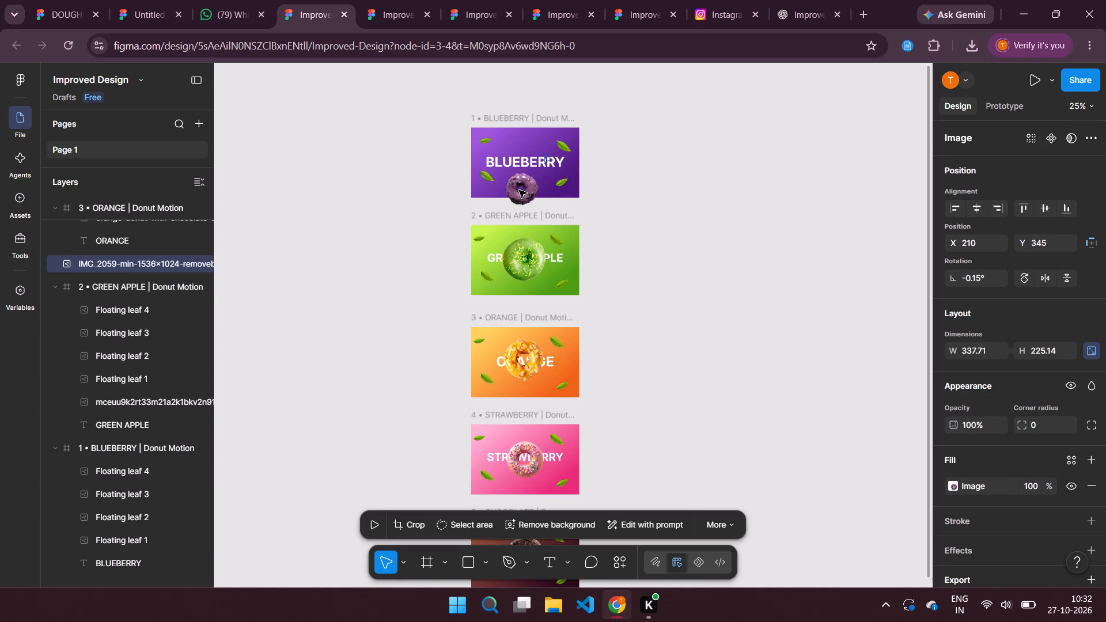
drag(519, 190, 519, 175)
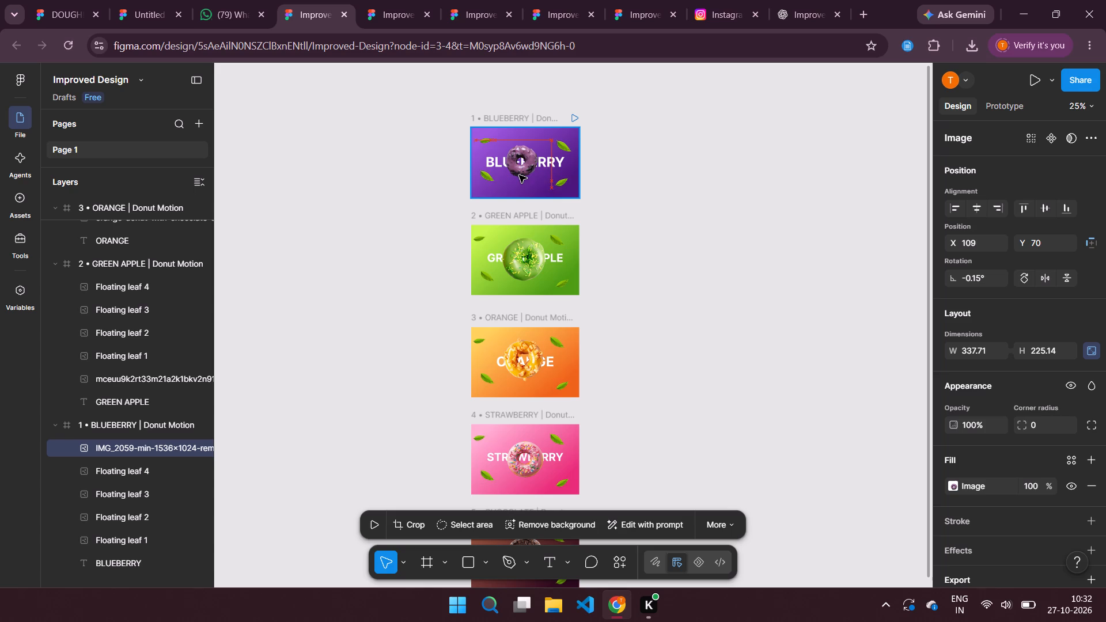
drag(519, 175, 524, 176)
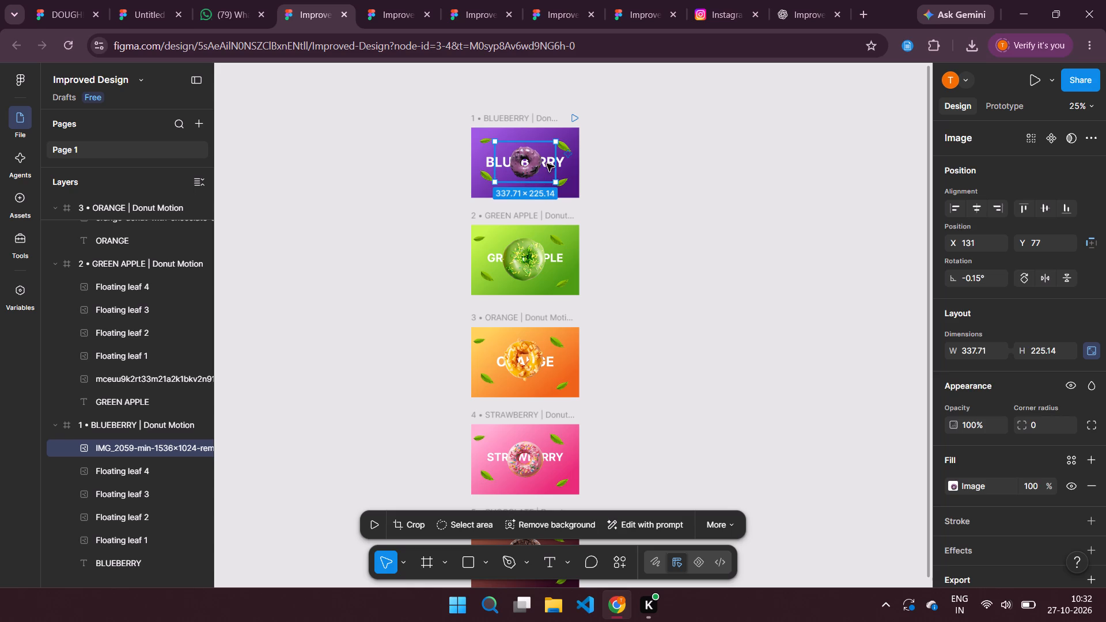
Enlarge the blueberry donut to about 350 × 233 and recentre it on the BLUEBERRY screen at about X 125, Y 68.
click(554, 142)
click(535, 162)
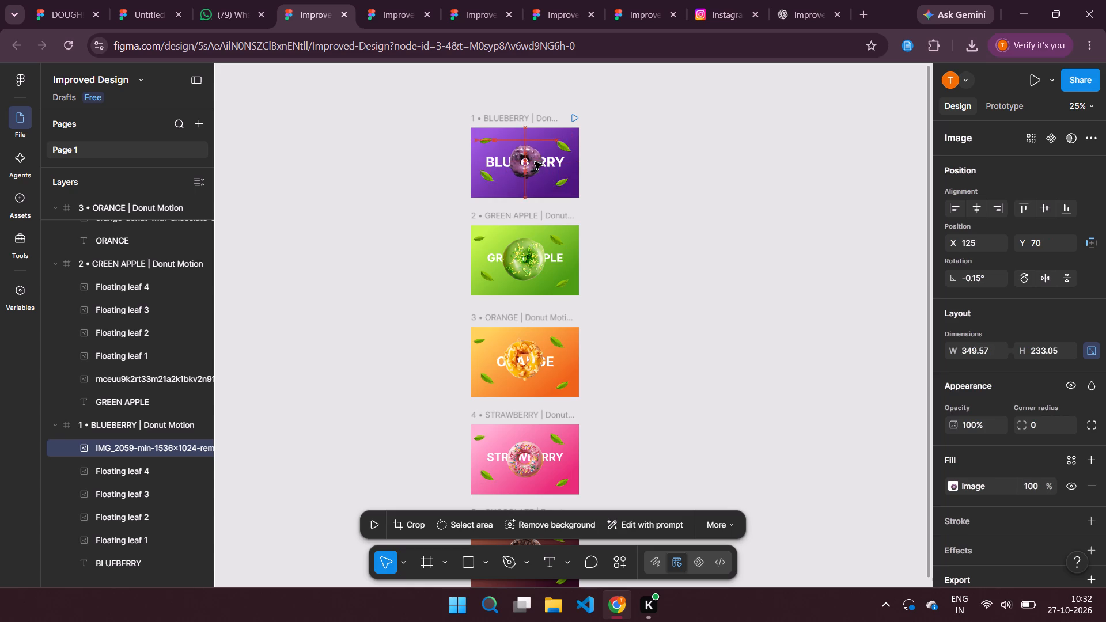
click(533, 161)
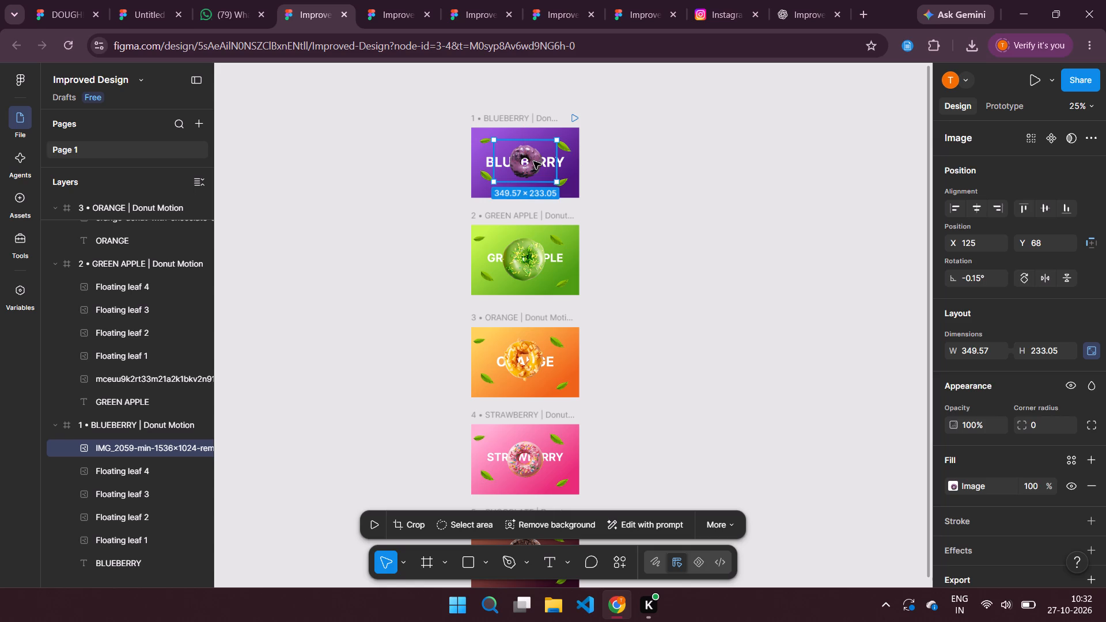
Duplicate the blueberry donut and place the copy at the top edge of the GREEN APPLE screen, above its donut.
key(ctrl+c)
key(ctrl+v)
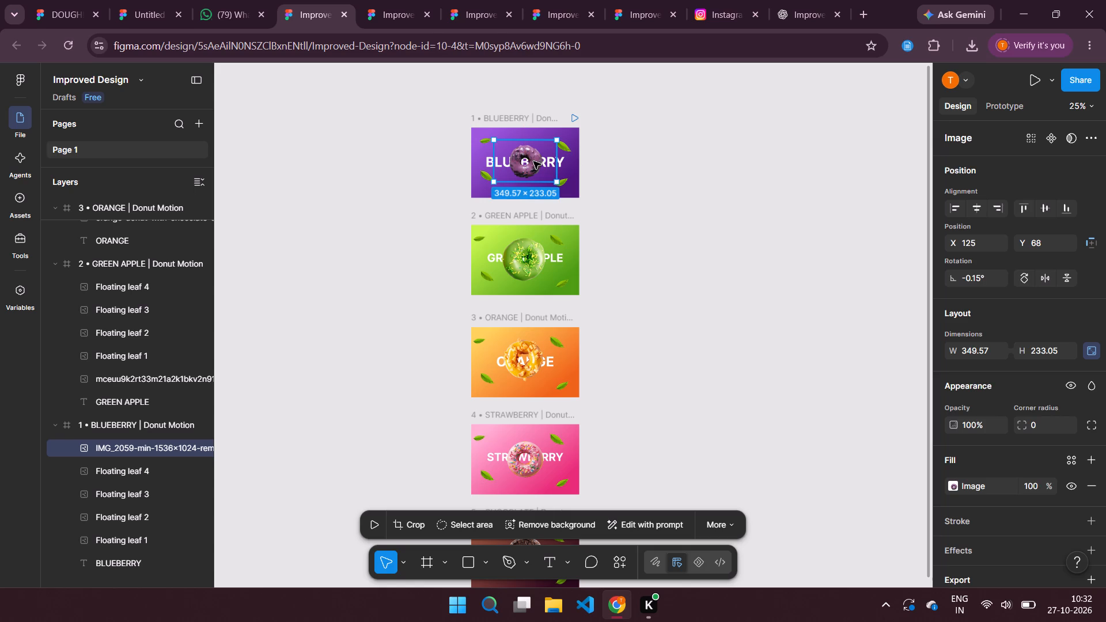
click(639, 247)
drag(531, 170, 567, 204)
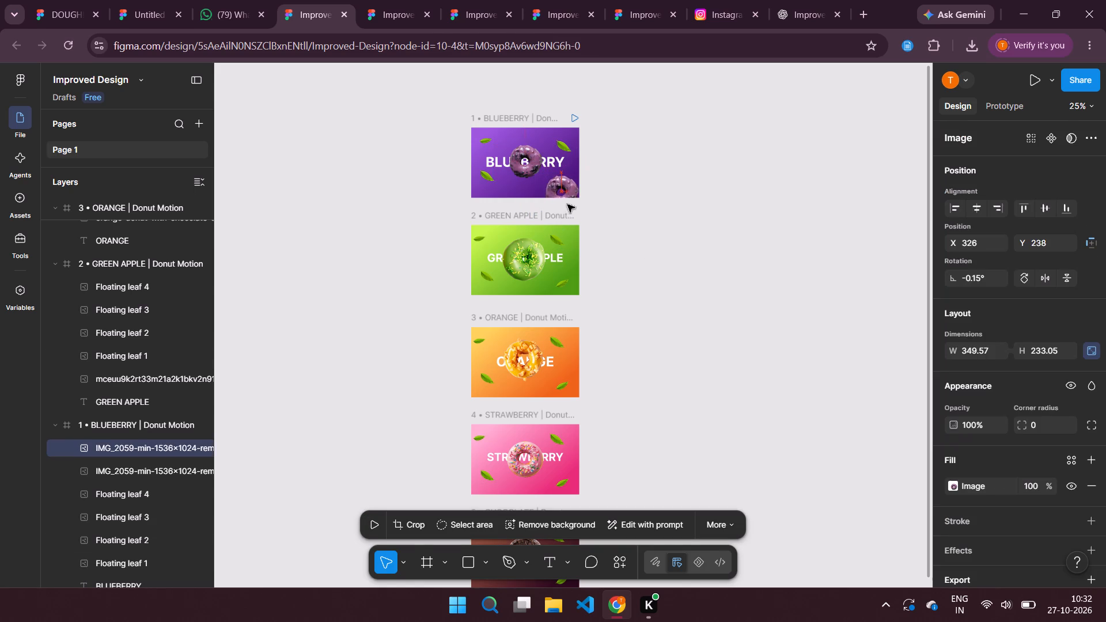
drag(567, 204, 532, 229)
Duplicate the green apple donut and move the copy up between the BLUEBERRY and GREEN APPLE screens, at about X 255, Y 398.
click(531, 273)
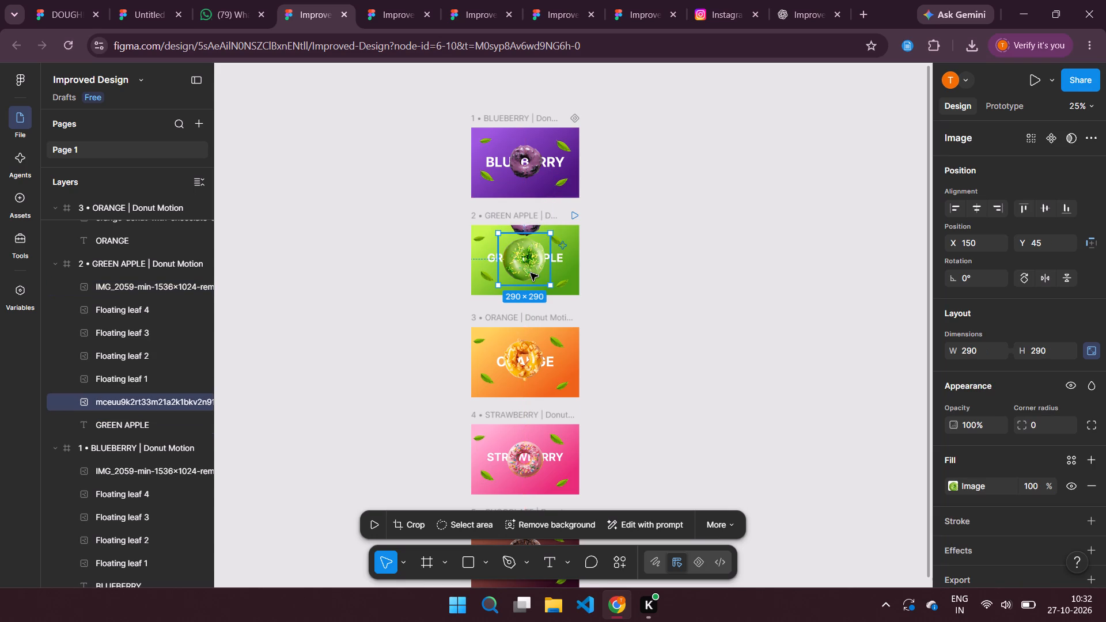
key(ctrl+c)
key(ctrl+v)
drag(531, 273, 533, 251)
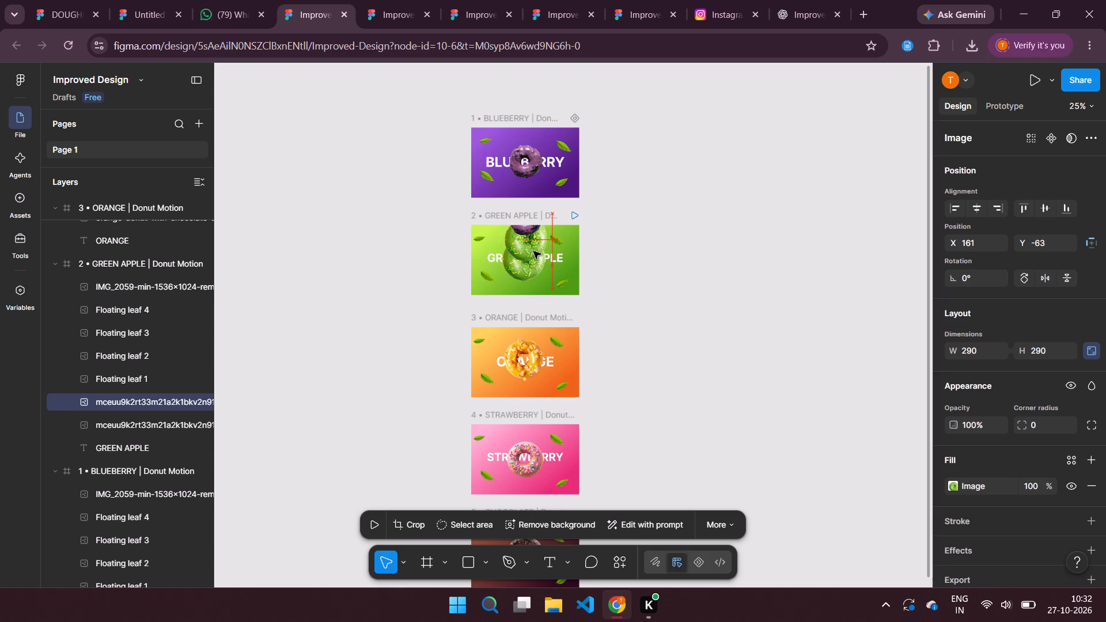
drag(533, 251, 532, 218)
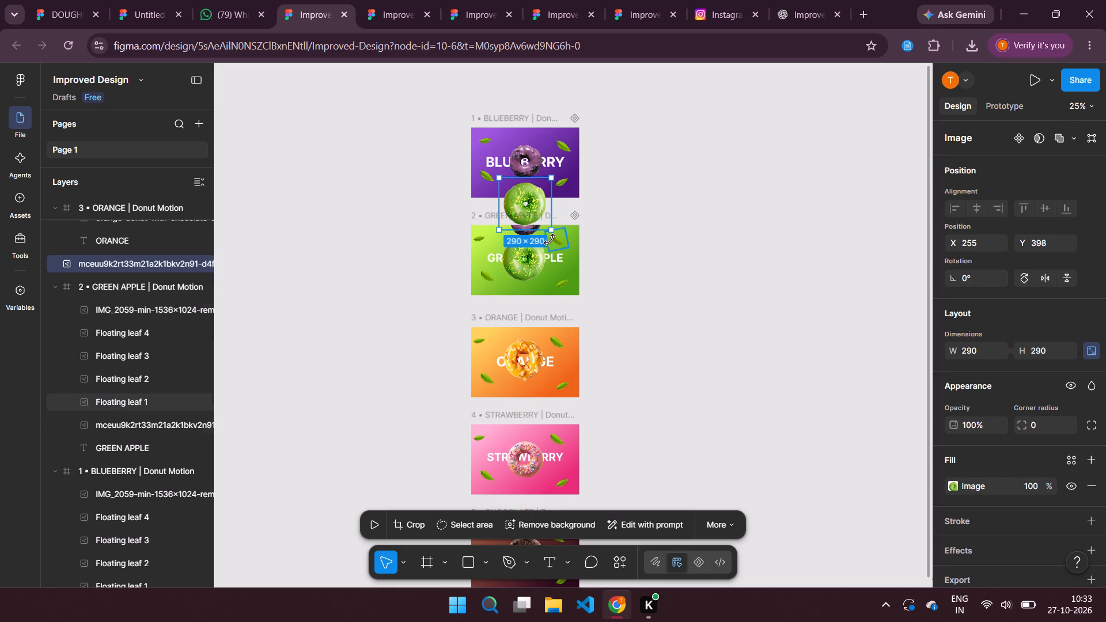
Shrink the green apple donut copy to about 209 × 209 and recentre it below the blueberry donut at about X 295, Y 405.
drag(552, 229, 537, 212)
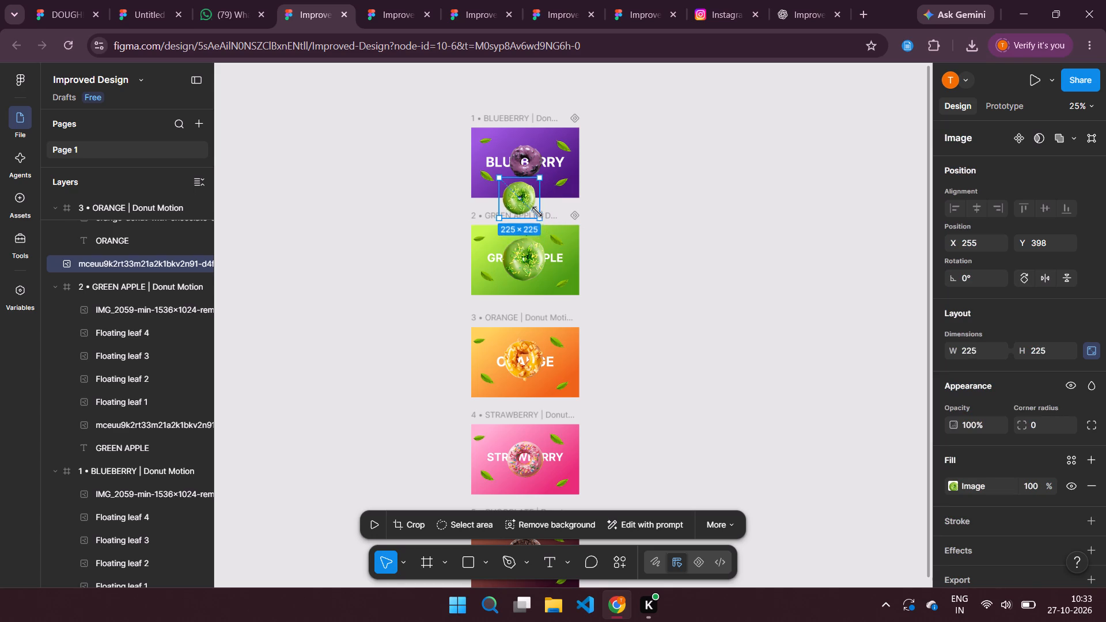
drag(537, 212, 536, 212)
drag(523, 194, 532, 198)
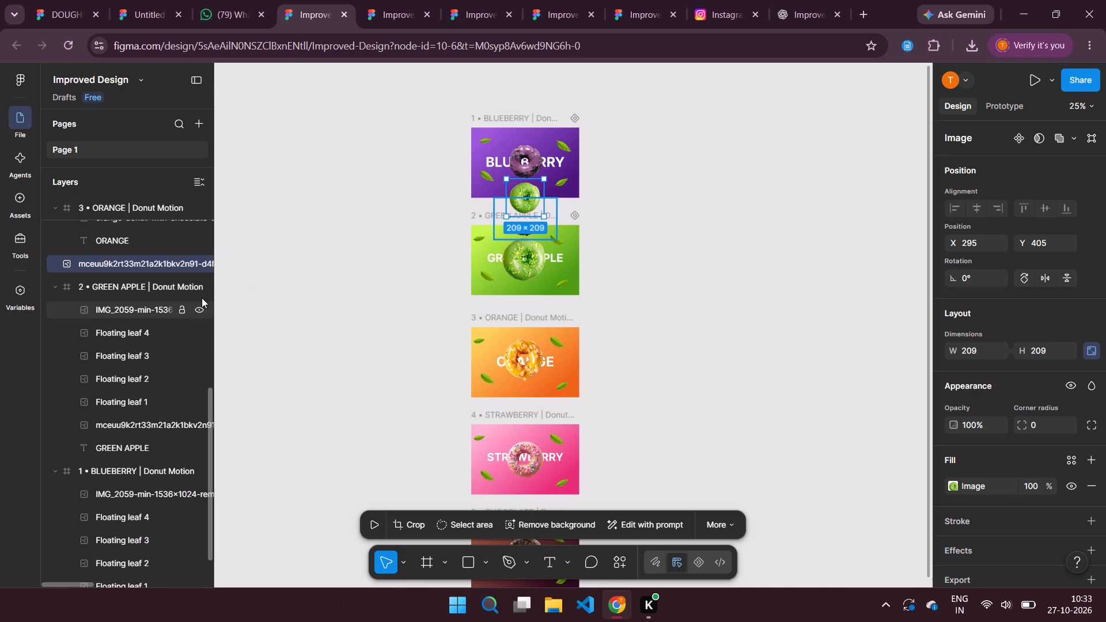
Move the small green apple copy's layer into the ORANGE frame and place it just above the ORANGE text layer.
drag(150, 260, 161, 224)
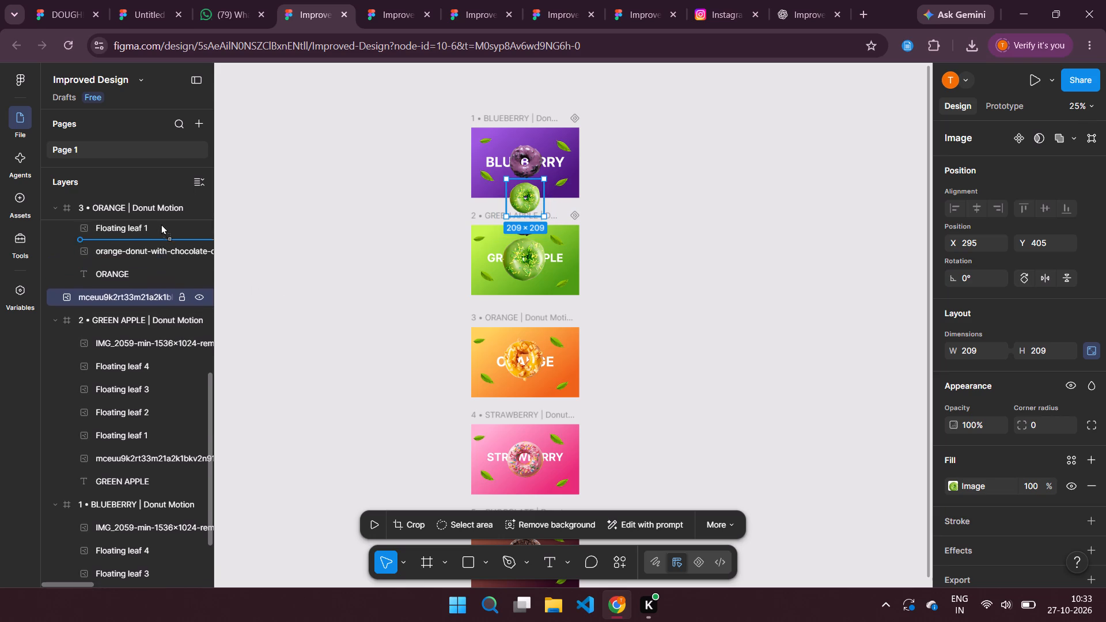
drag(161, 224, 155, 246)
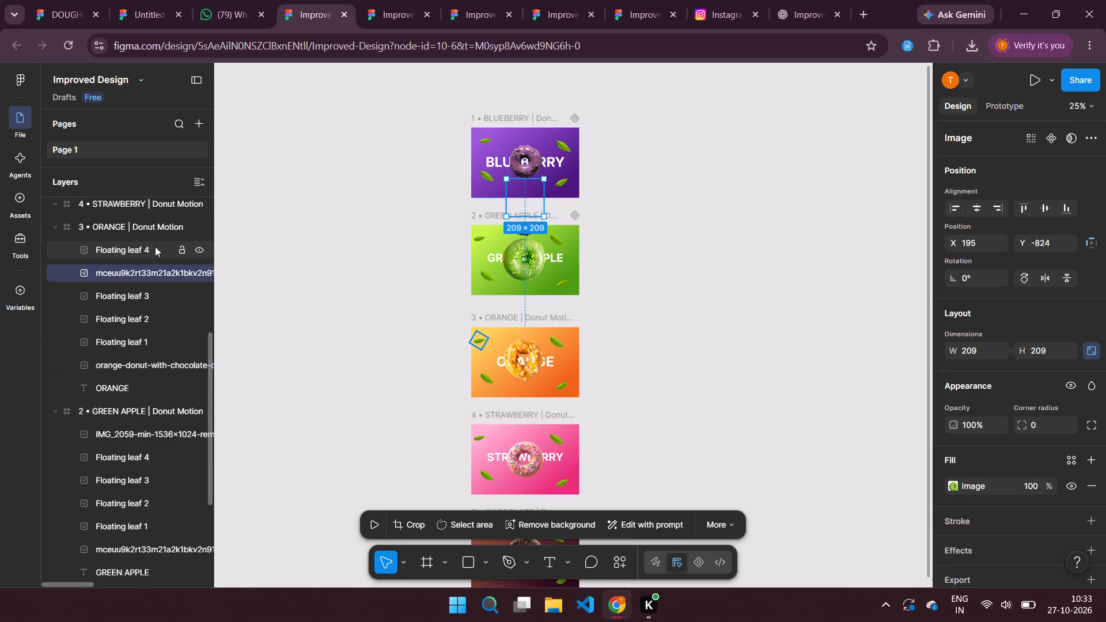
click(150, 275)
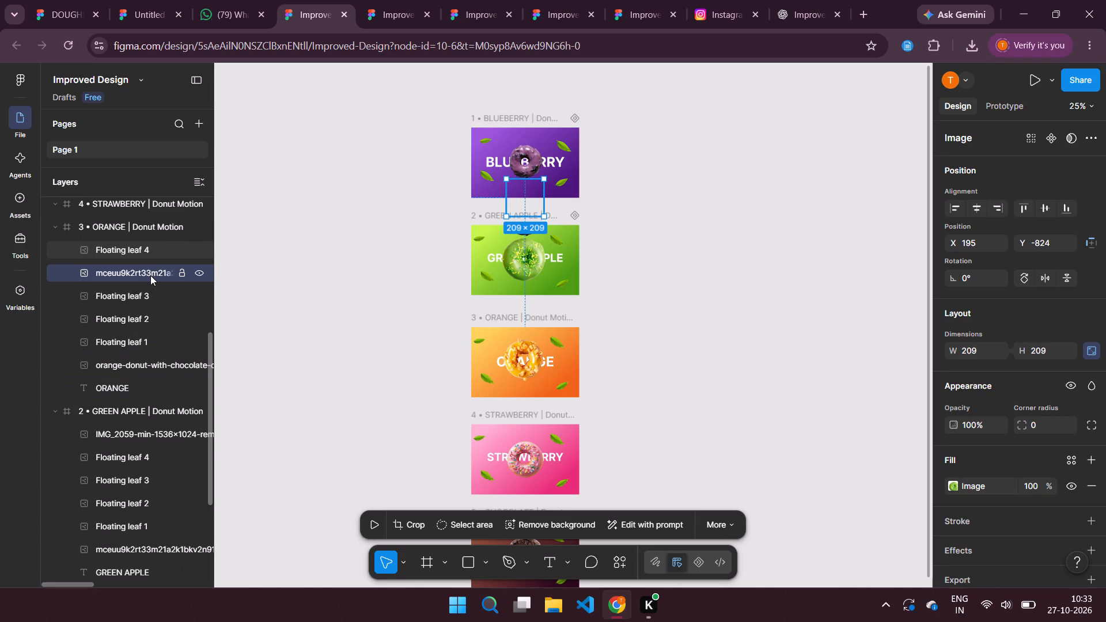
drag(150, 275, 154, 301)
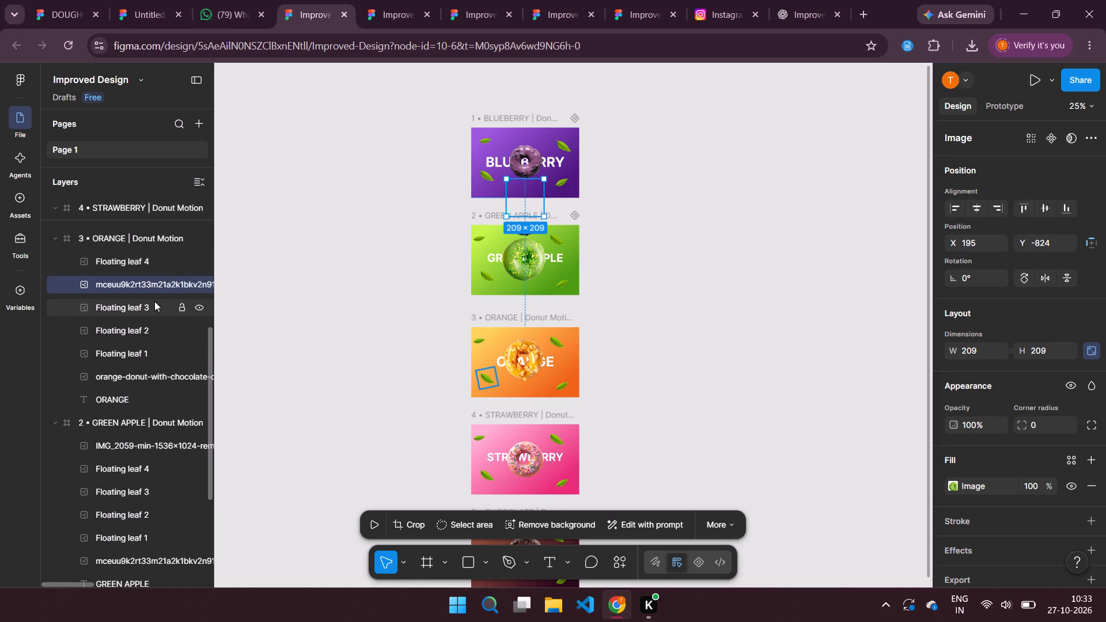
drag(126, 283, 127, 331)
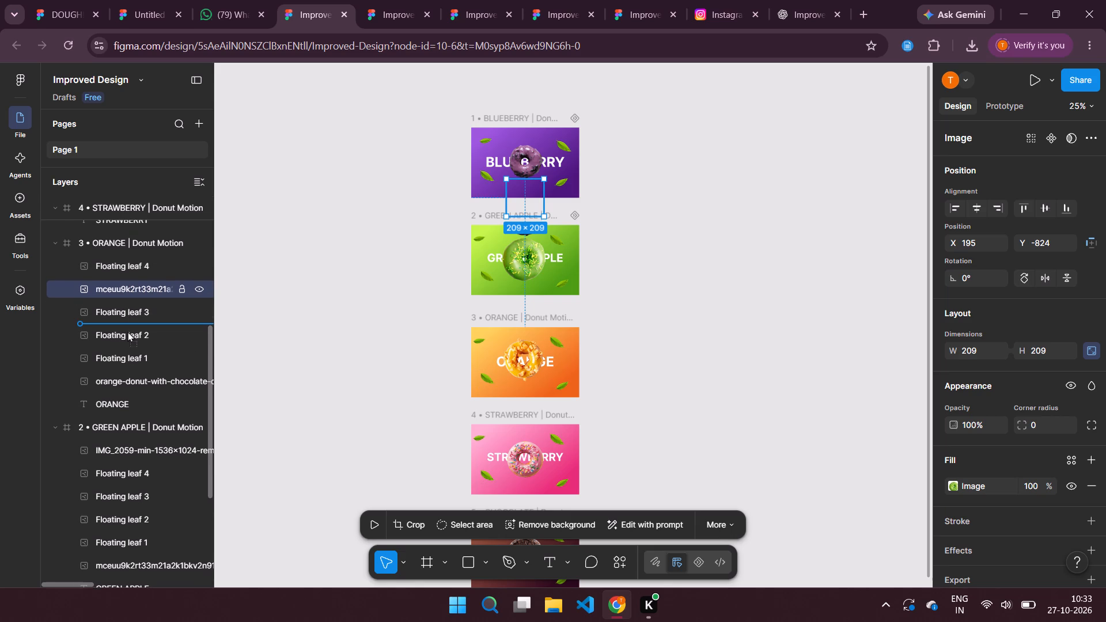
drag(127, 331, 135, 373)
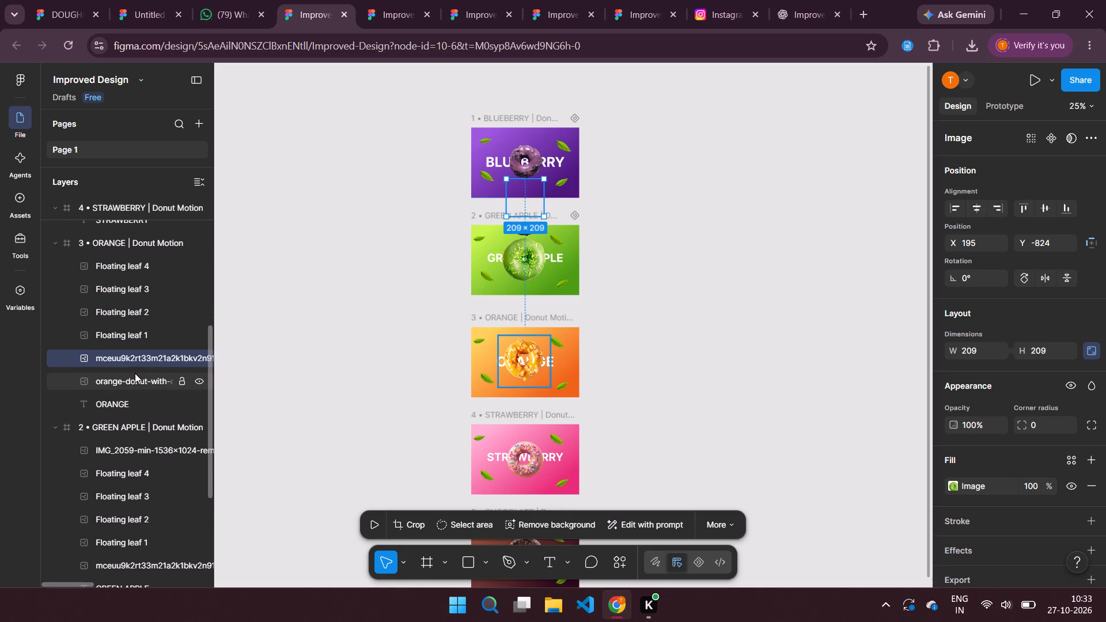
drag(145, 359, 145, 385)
Move the misplaced green apple copy away from the screens and delete it from the ORANGE frame.
drag(511, 200, 638, 239)
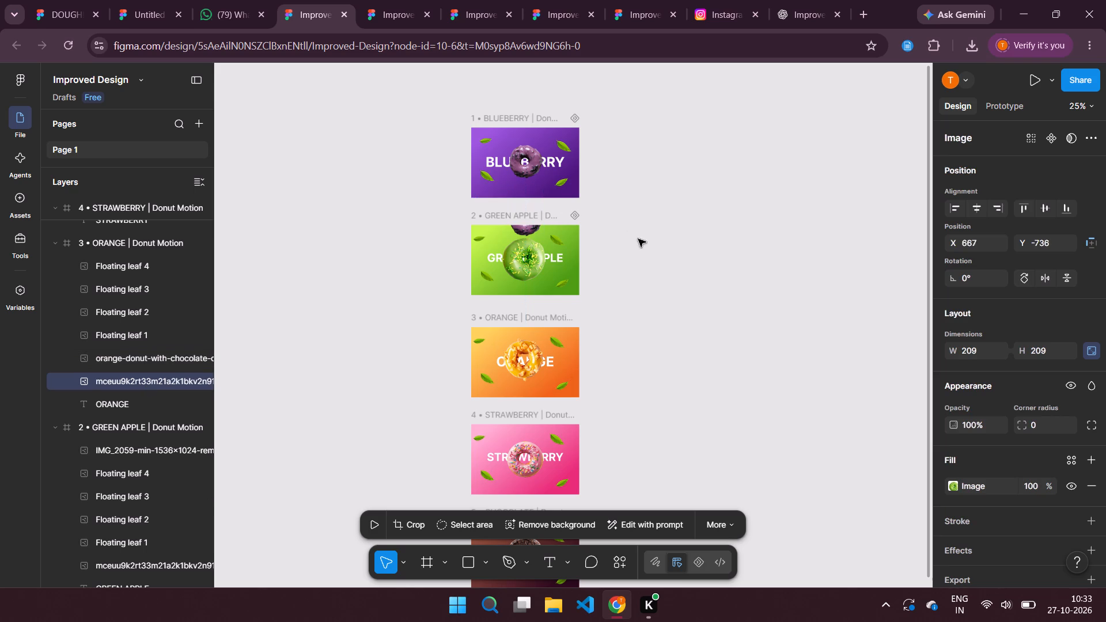
drag(638, 239, 143, 355)
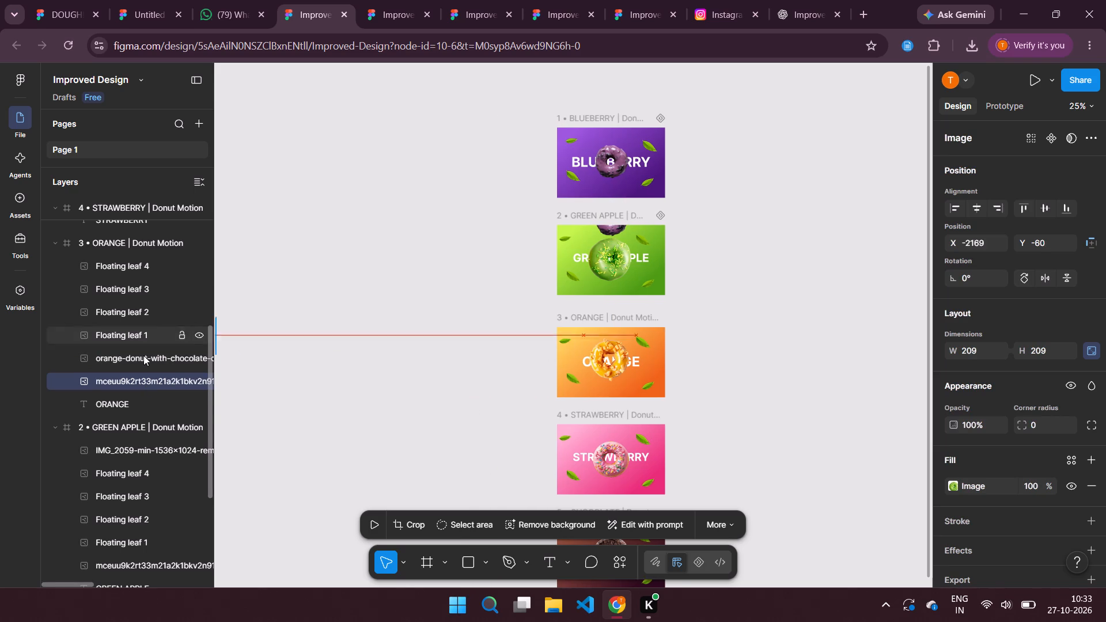
drag(143, 355, 126, 409)
scroll(385, 369, left, 1)
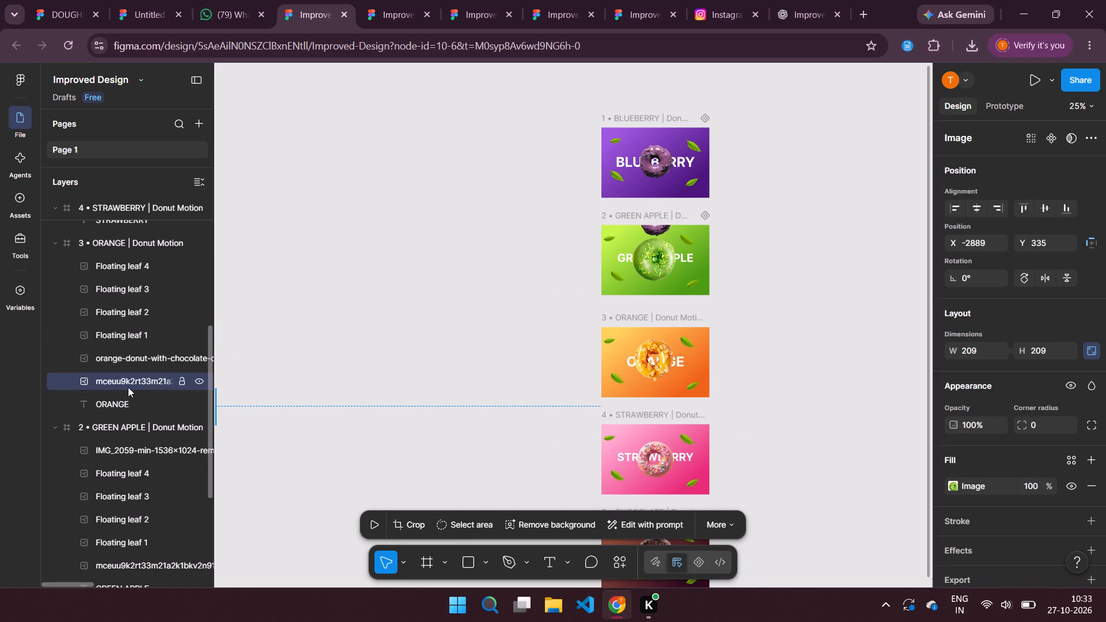
click(128, 384)
key(Delete)
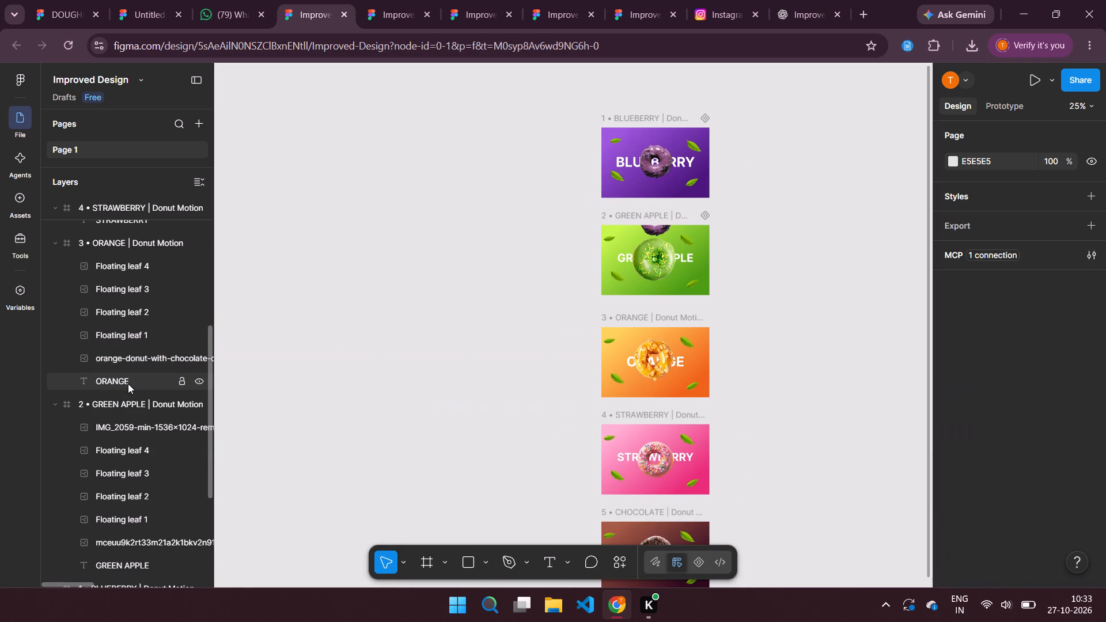
Duplicate the green apple donut and move the copy up between the BLUEBERRY and GREEN APPLE screens, at about X 255, Y 365.
scroll(773, 271, left, 1)
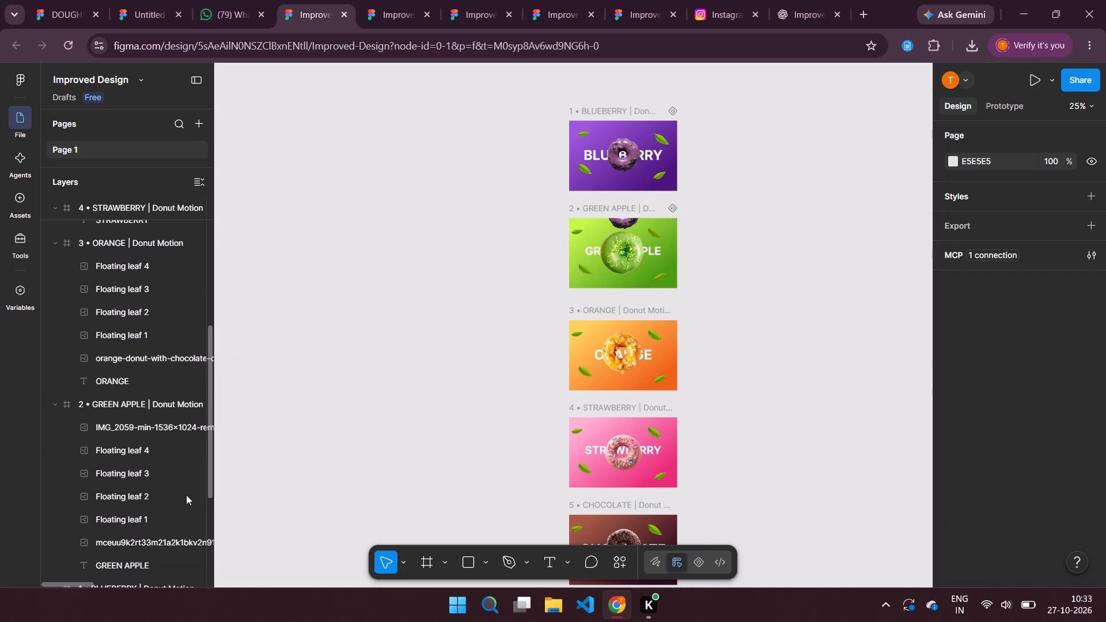
scroll(126, 345, up, 2)
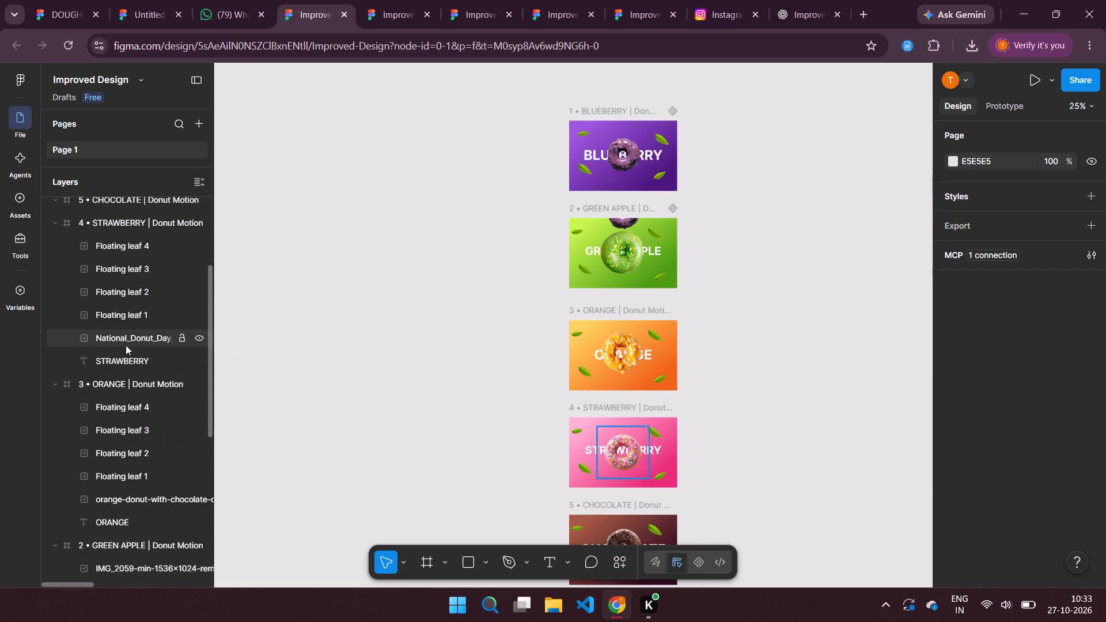
scroll(156, 298, up, 1)
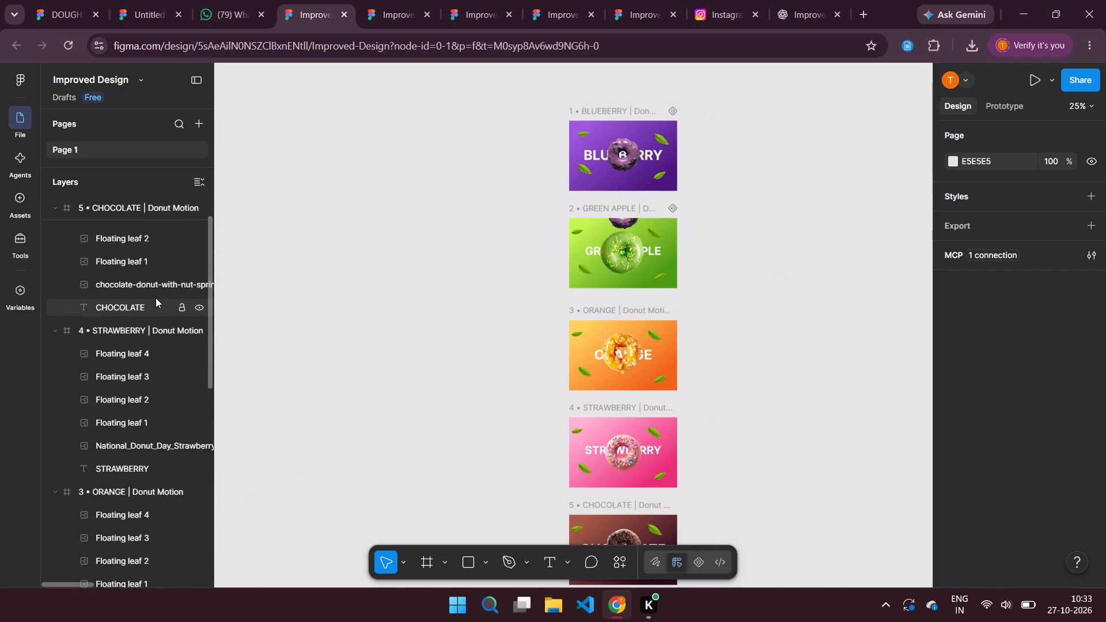
scroll(141, 282, up, 2)
scroll(141, 282, down, 4)
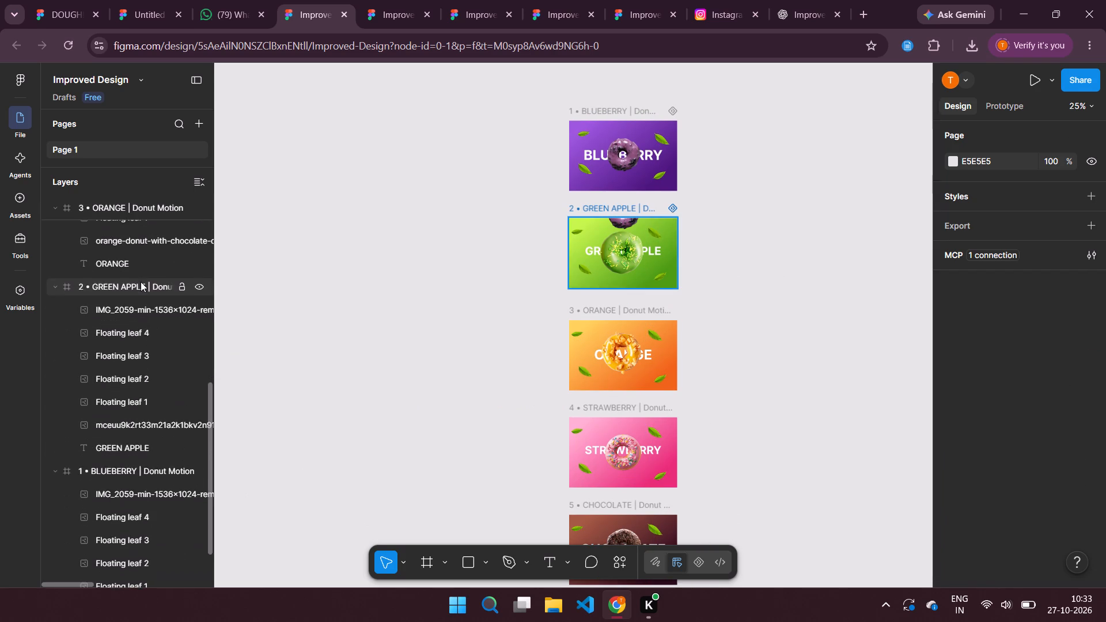
scroll(141, 282, down, 3)
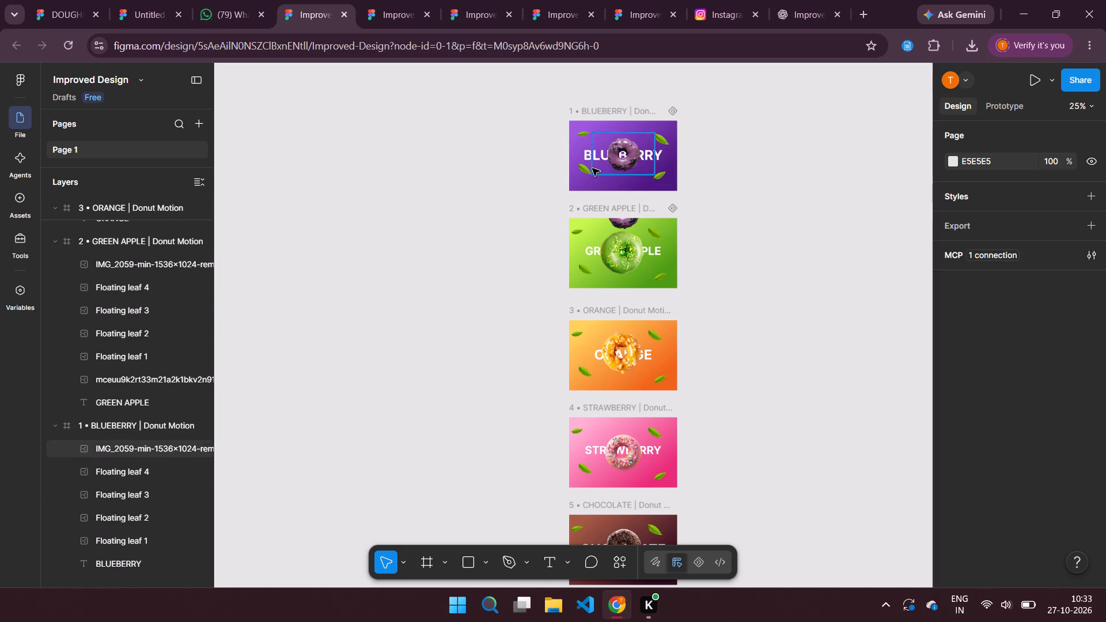
key(ctrl+c)
key(ctrl+v)
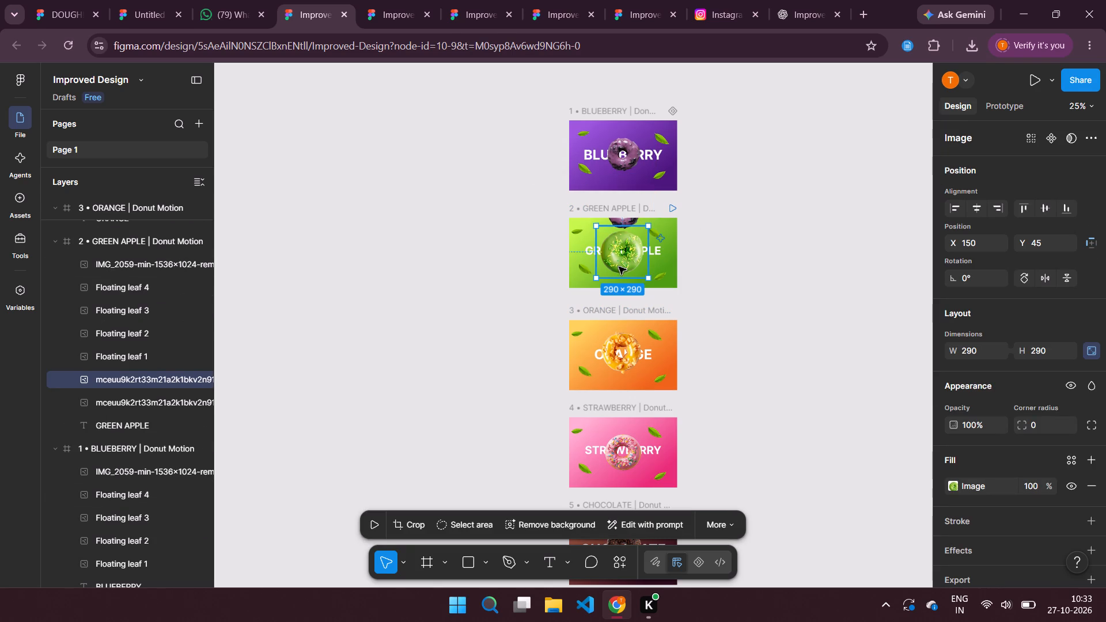
drag(621, 262, 623, 199)
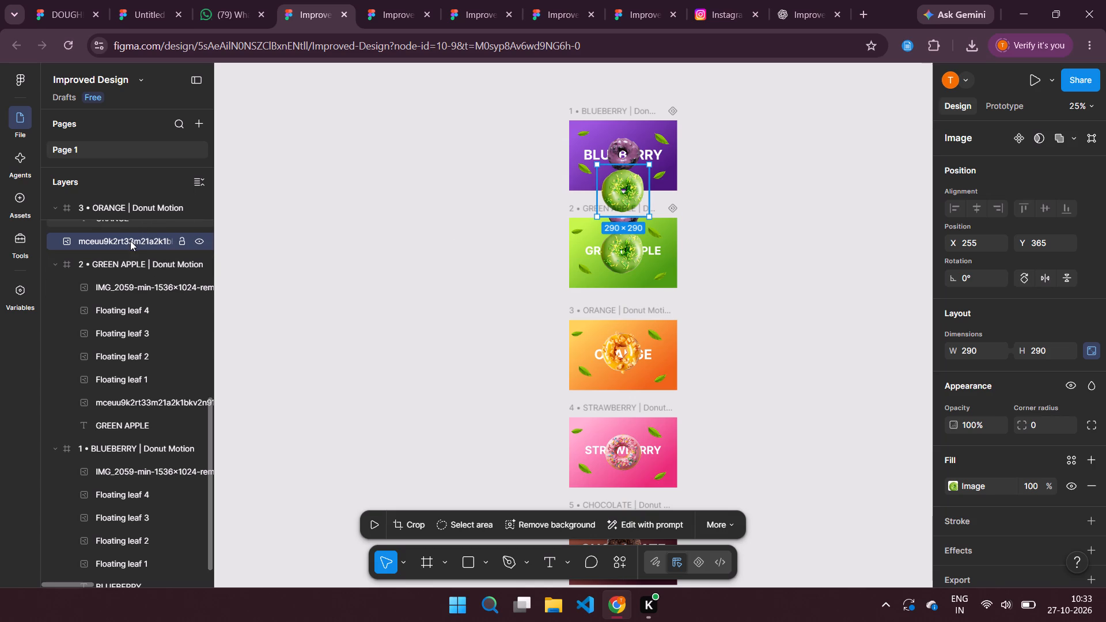
Move the new green apple copy's layer into the BLUEBERRY frame as its topmost layer.
drag(130, 241, 126, 377)
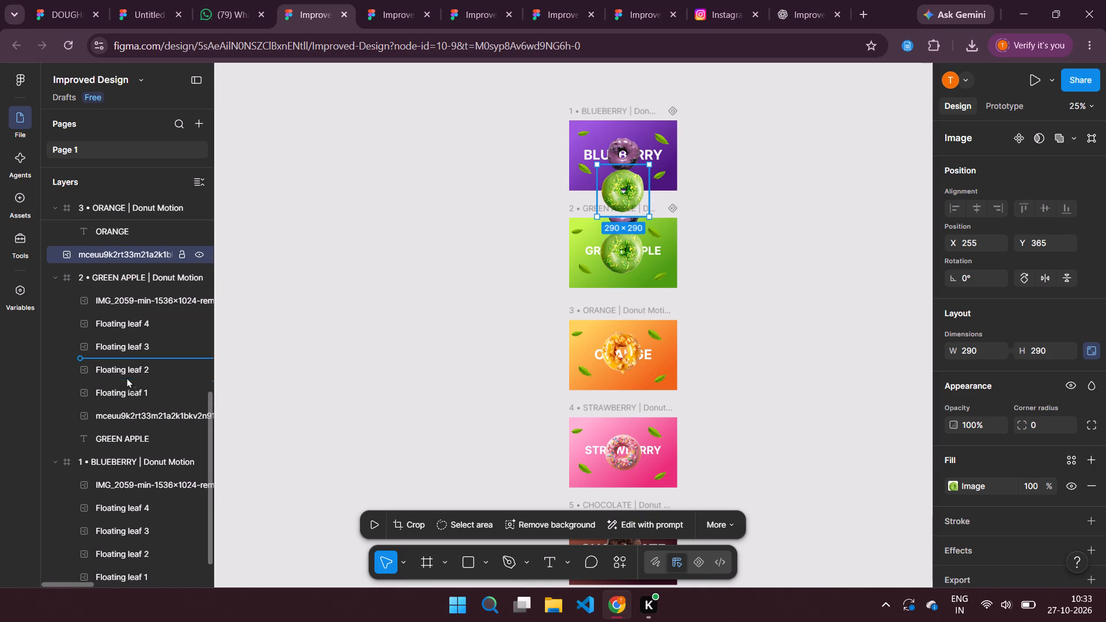
drag(126, 377, 143, 452)
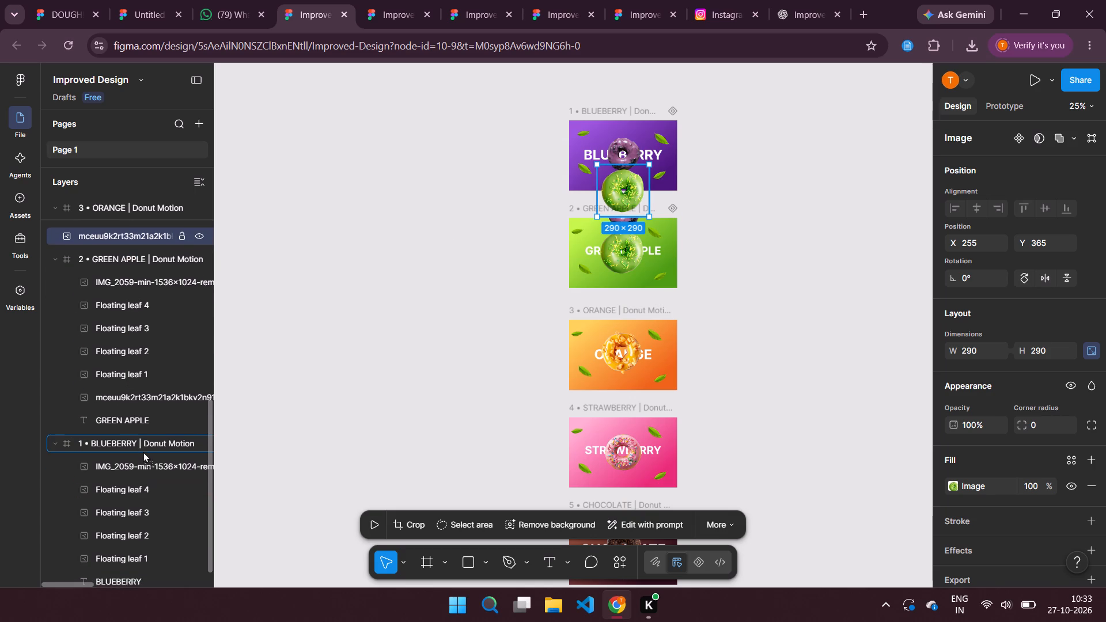
drag(143, 452, 141, 457)
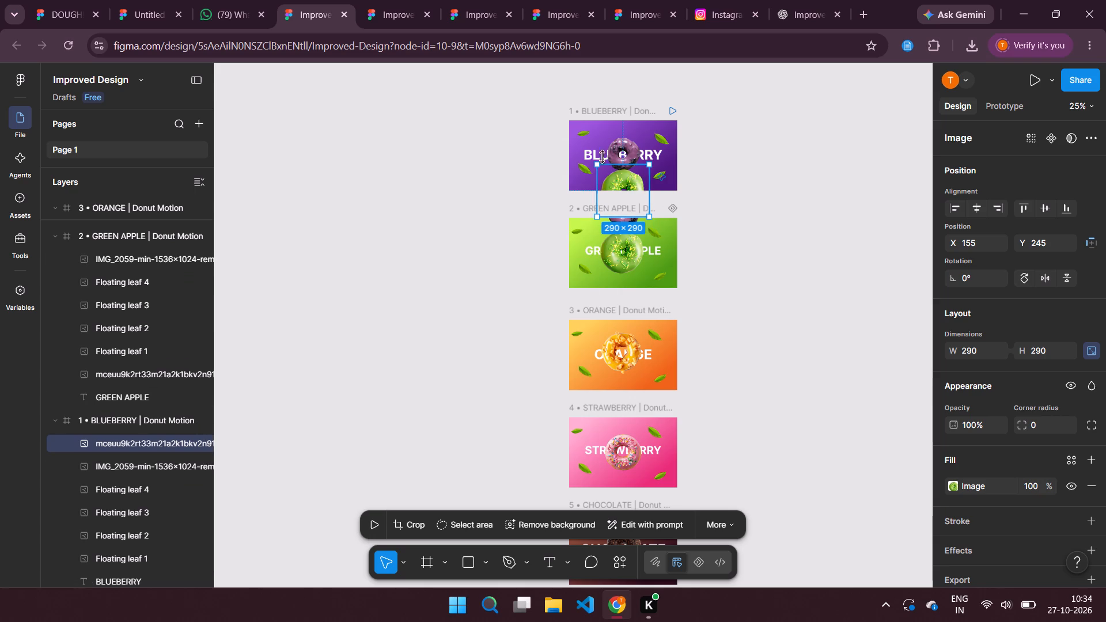
Shrink the green apple copy in the BLUEBERRY frame to about 233 × 233 and recentre it at about X 182, Y 302.
drag(600, 163, 606, 167)
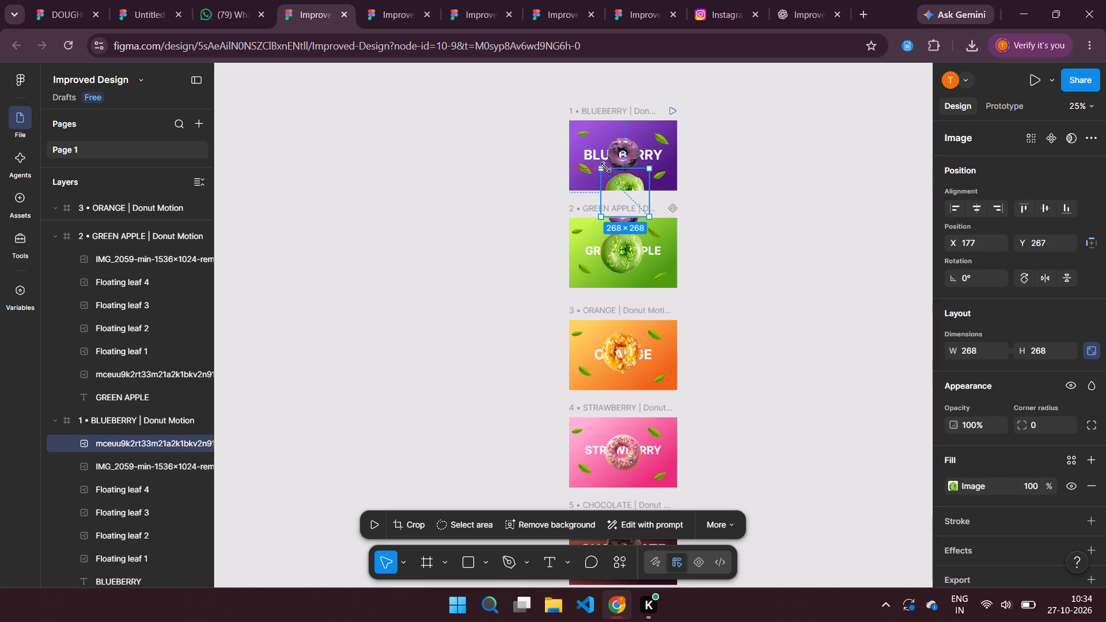
drag(606, 167, 615, 174)
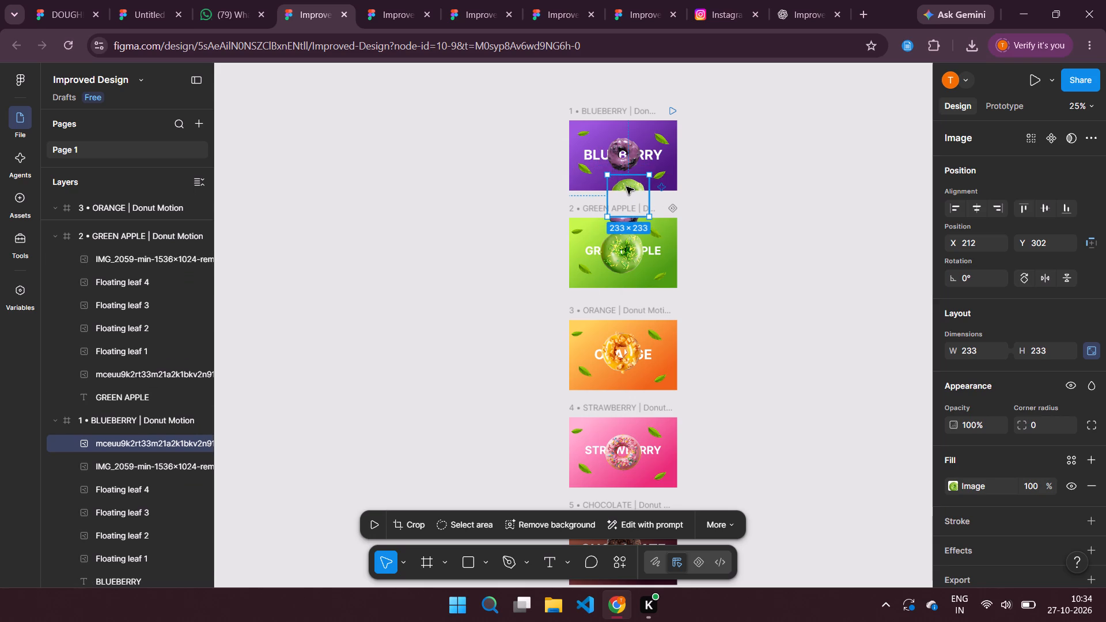
drag(626, 185, 620, 183)
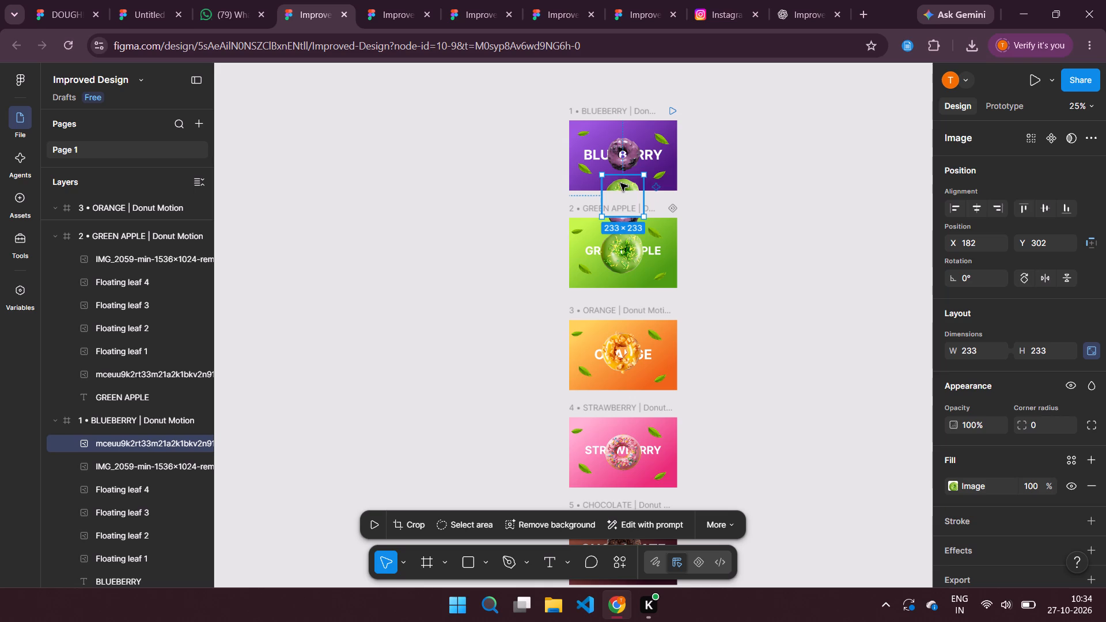
Paste another green apple donut and place it between the GREEN APPLE and ORANGE screens, at about X 255, Y 1025.
scroll(725, 293, down, 1)
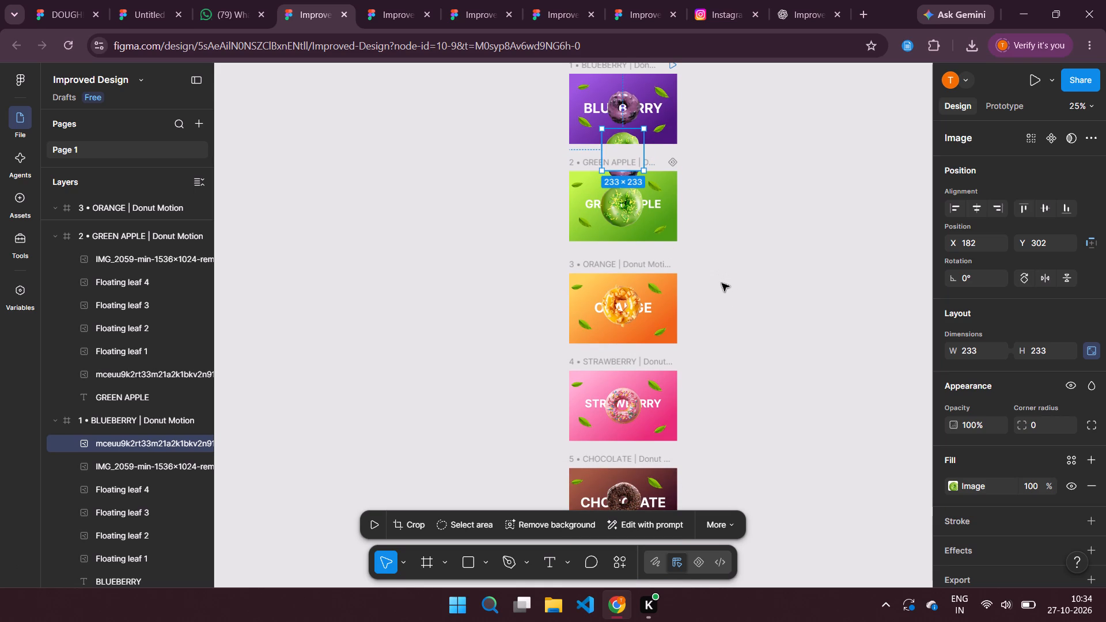
key(ctrl+v)
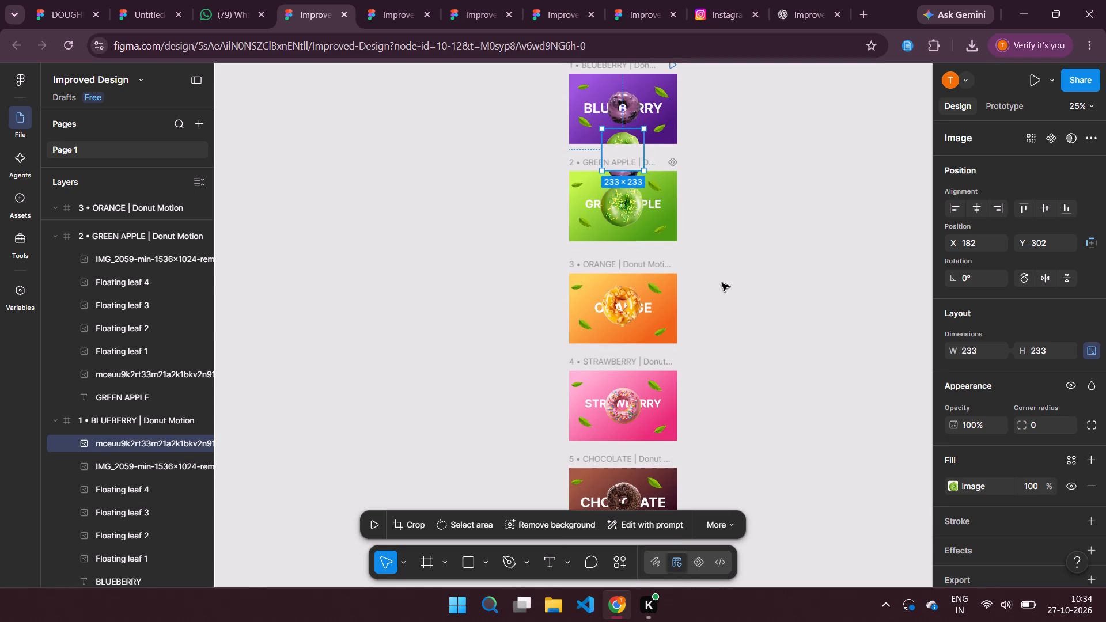
drag(635, 110, 632, 255)
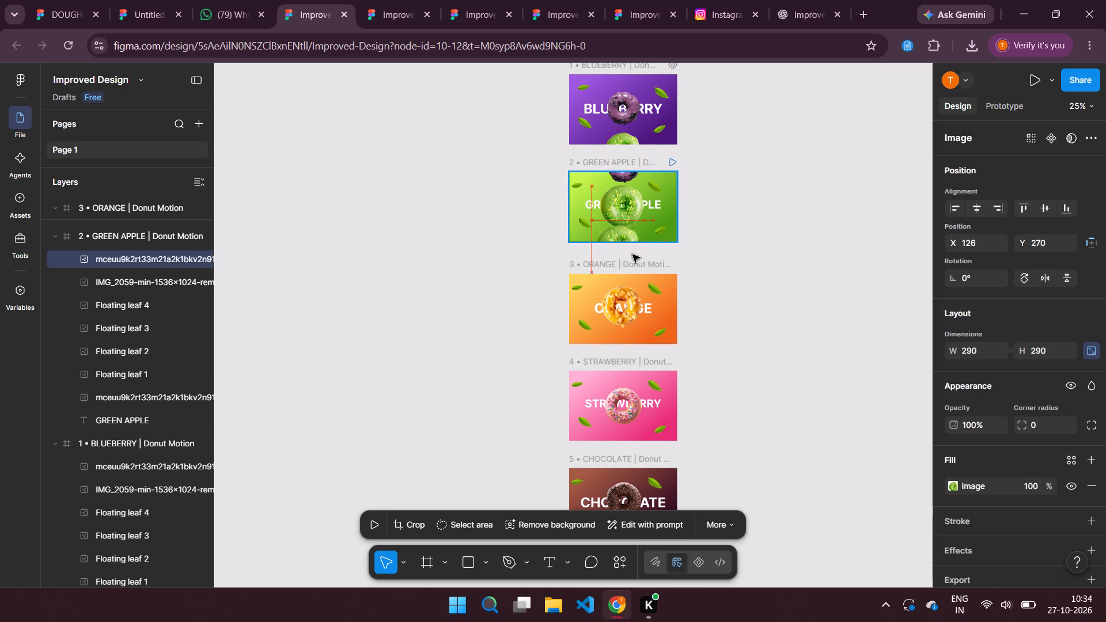
drag(632, 255, 637, 268)
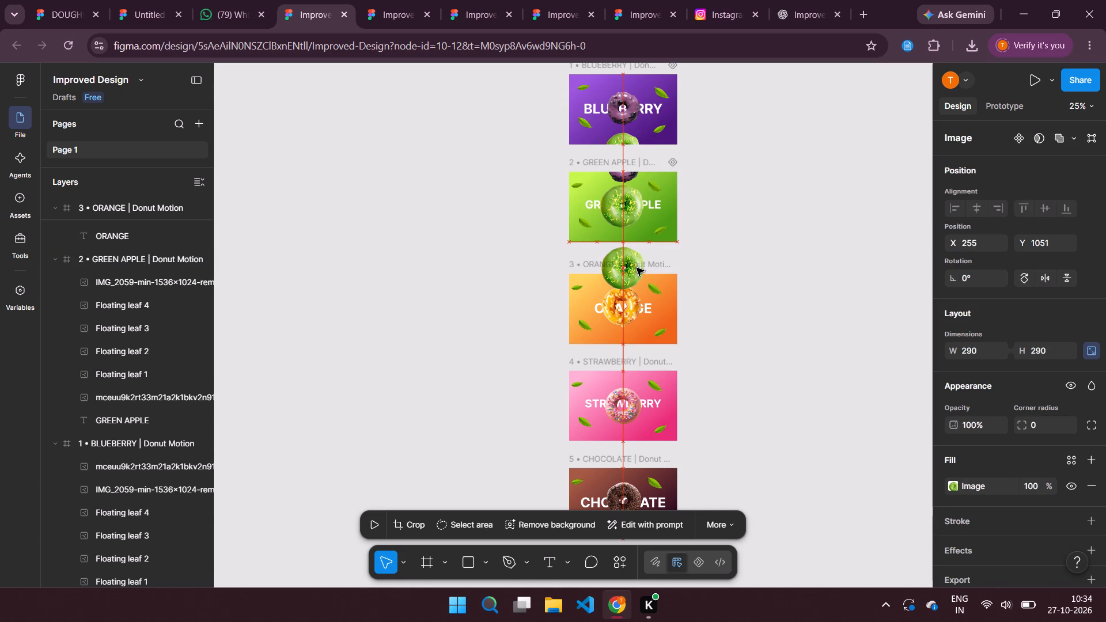
drag(637, 268, 638, 266)
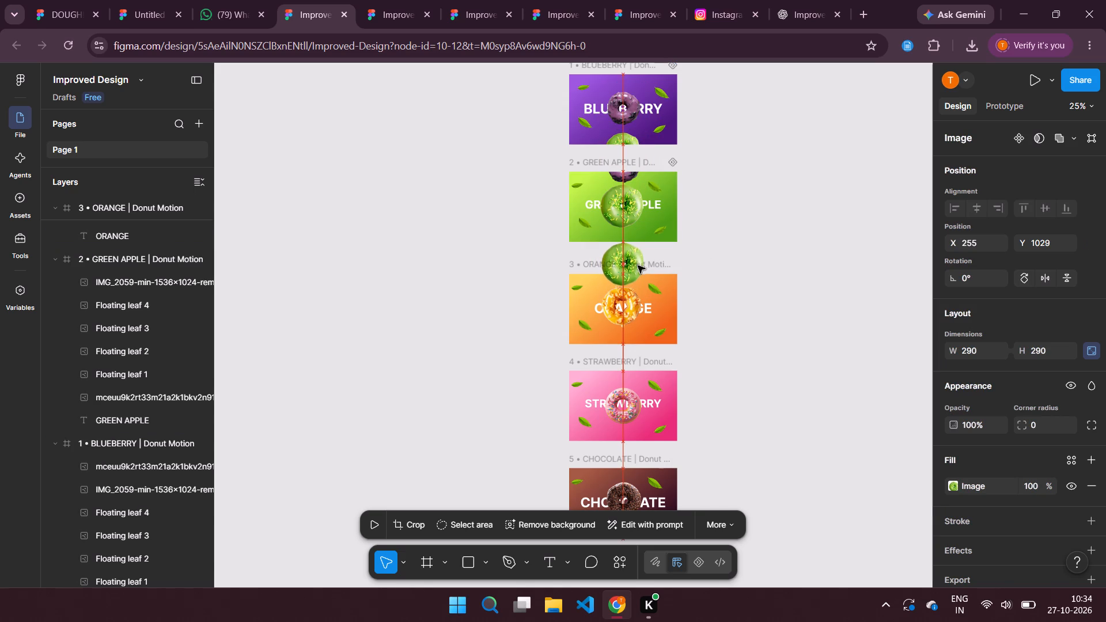
drag(638, 266, 637, 265)
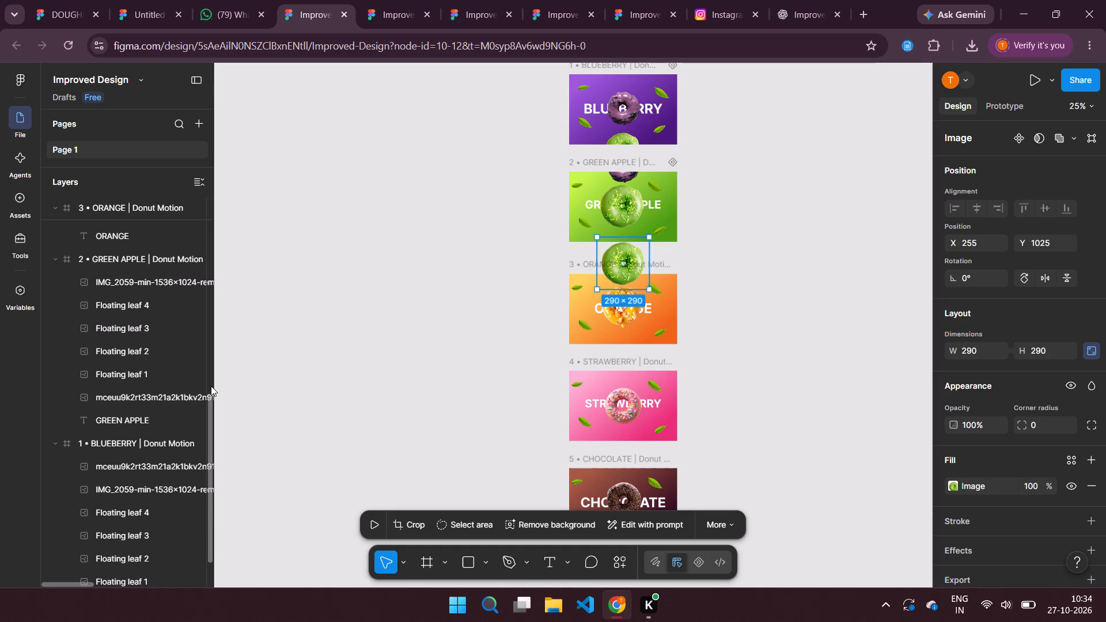
Move that green apple copy's layer into the ORANGE frame as its topmost layer.
scroll(128, 385, up, 3)
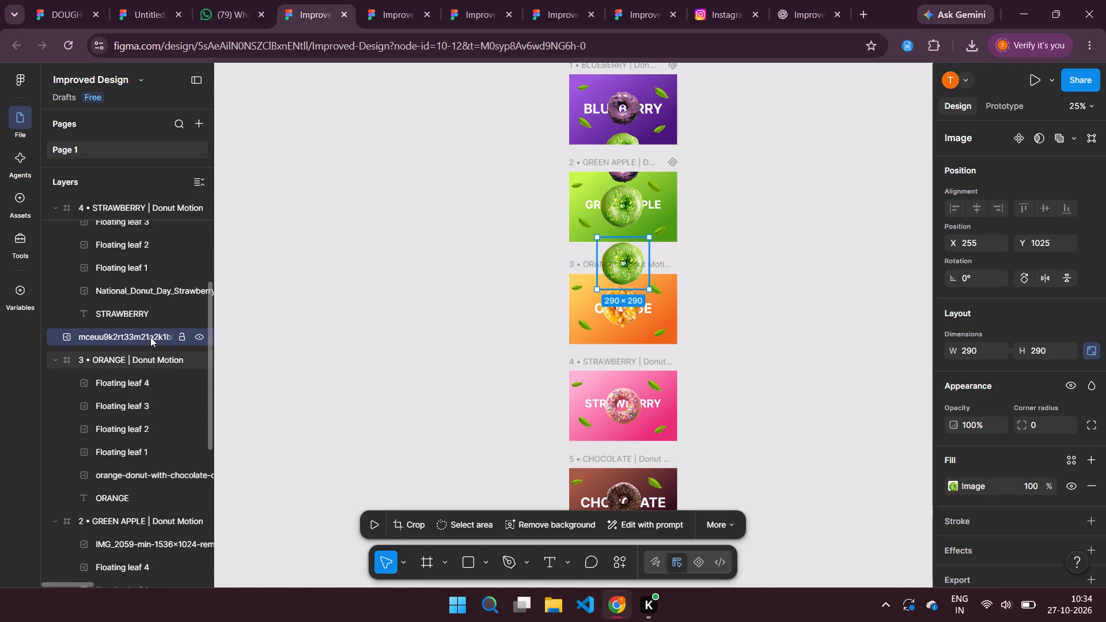
drag(150, 336, 153, 366)
drag(153, 366, 159, 374)
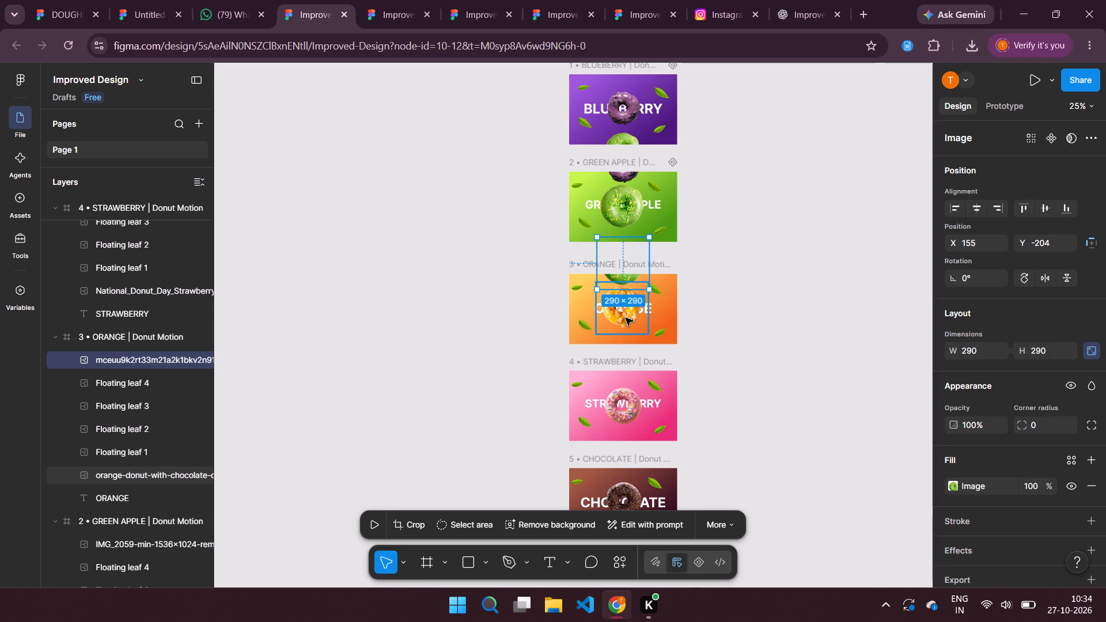
Duplicate the green apple donut copy in place within the ORANGE frame.
key(ctrl+c)
key(ctrl+v)
Move the orange donut out of its frame to between the GREEN APPLE and ORANGE screens, at about X 254, Y 962.
drag(626, 318, 627, 245)
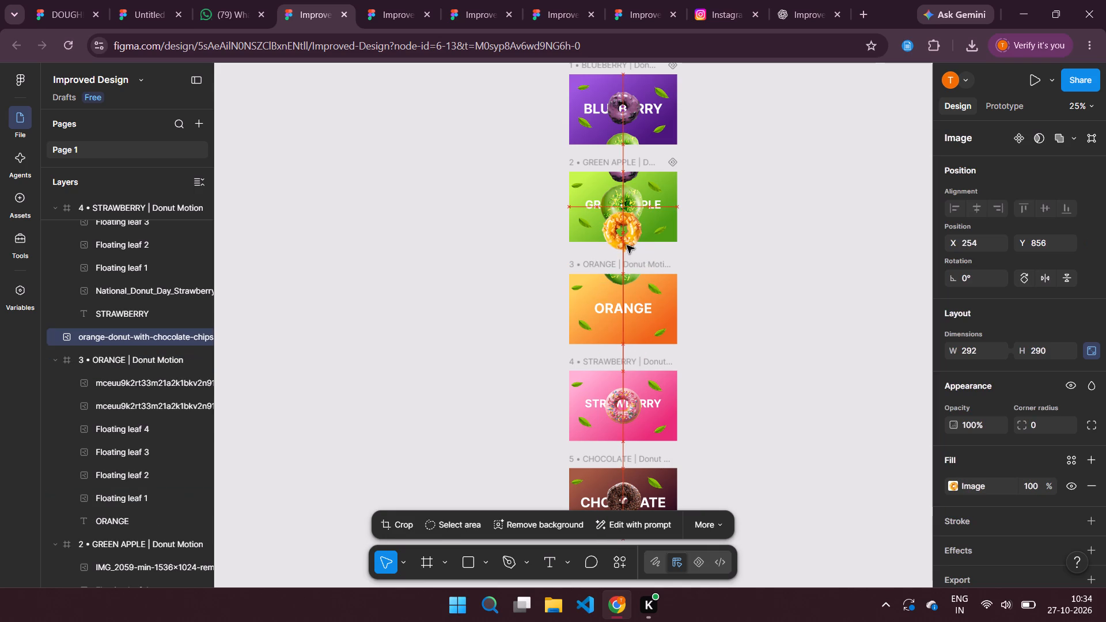
drag(627, 245, 624, 265)
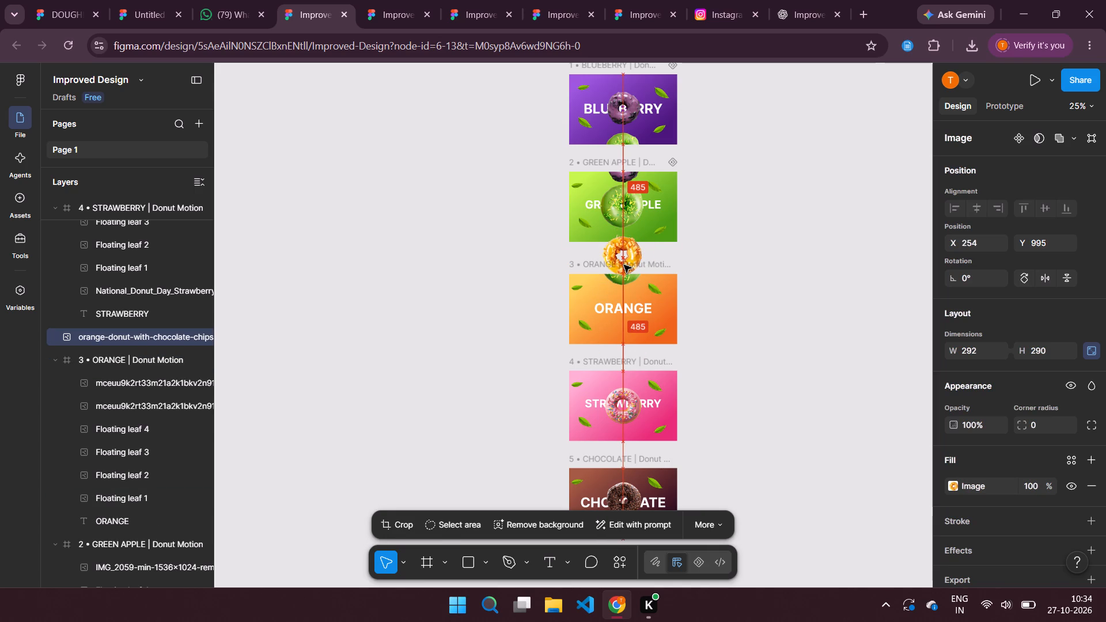
drag(624, 265, 623, 262)
Move the orange donut's layer into the GREEN APPLE frame as its topmost layer.
scroll(290, 276, left, 1)
drag(132, 339, 150, 330)
scroll(132, 339, left, 1)
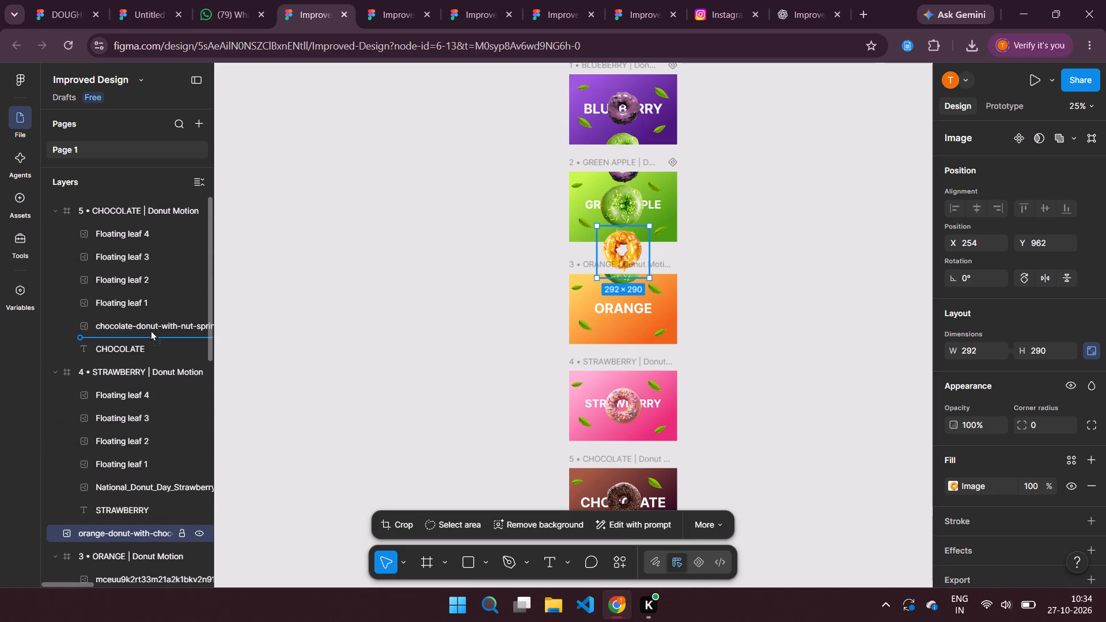
drag(150, 330, 172, 183)
drag(172, 183, 158, 522)
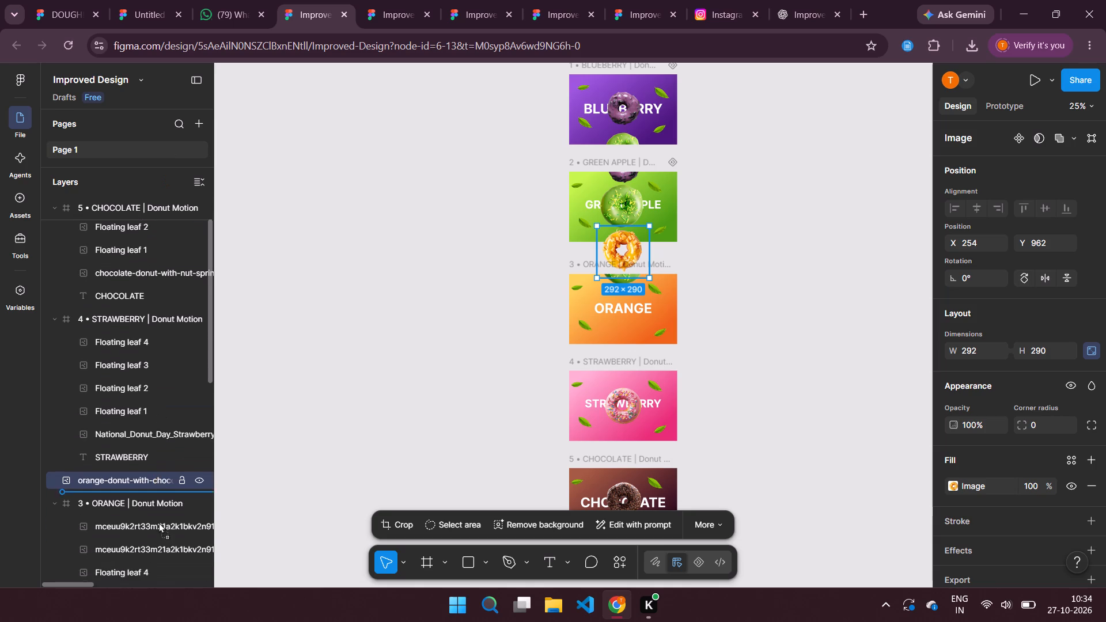
drag(158, 522, 114, 371)
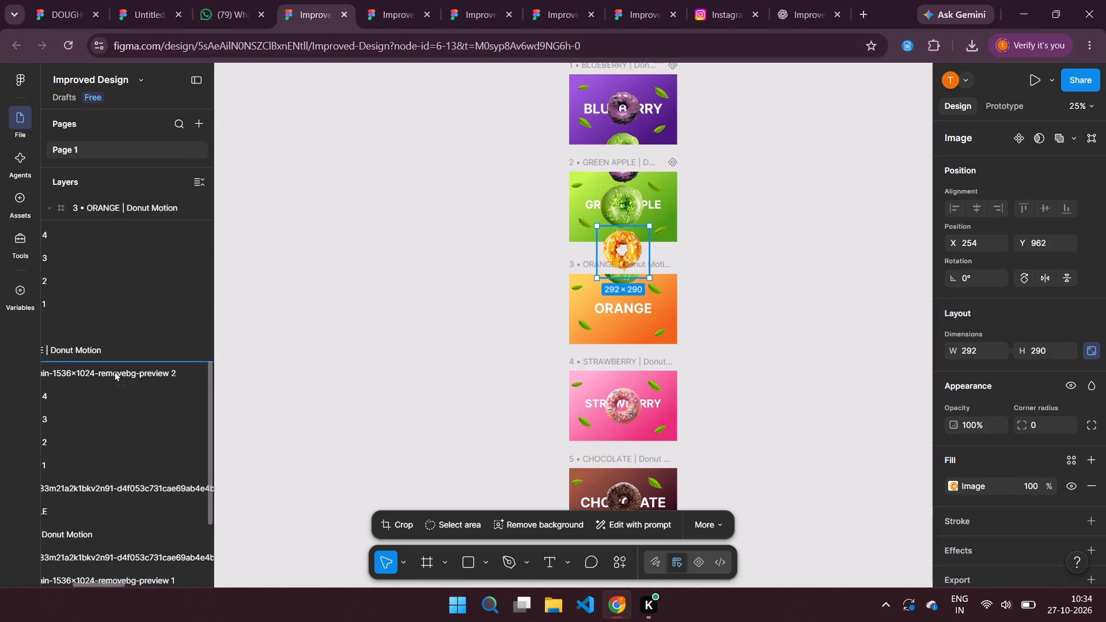
drag(114, 371, 112, 366)
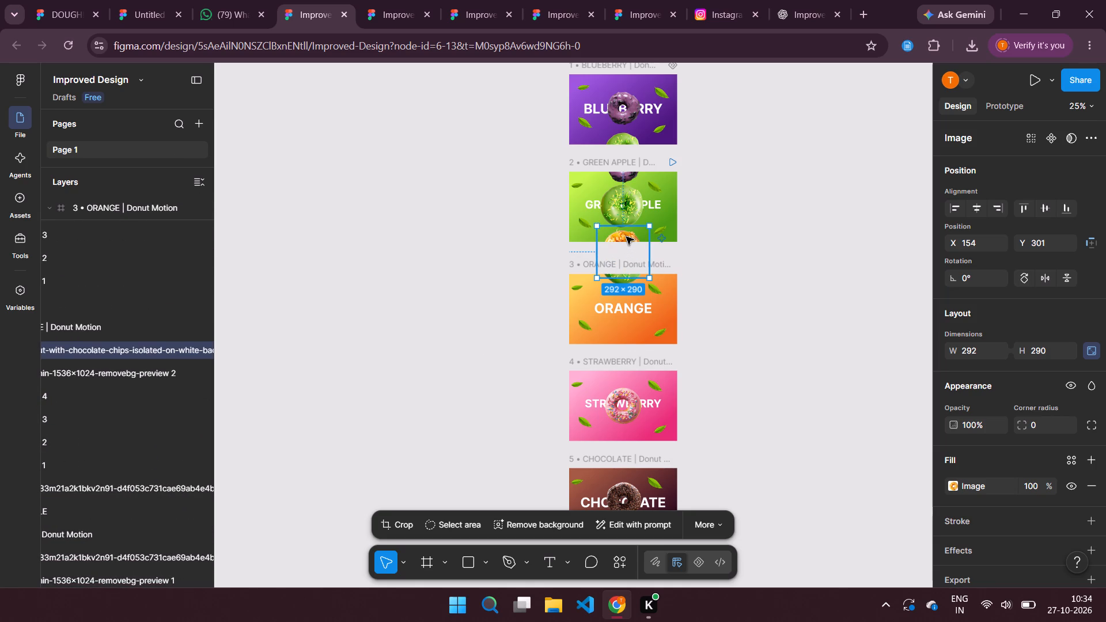
Duplicate the orange donut and place the copy near the centre of the ORANGE frame, at about X 151, Y 73.
click(626, 237)
key(ctrl+c)
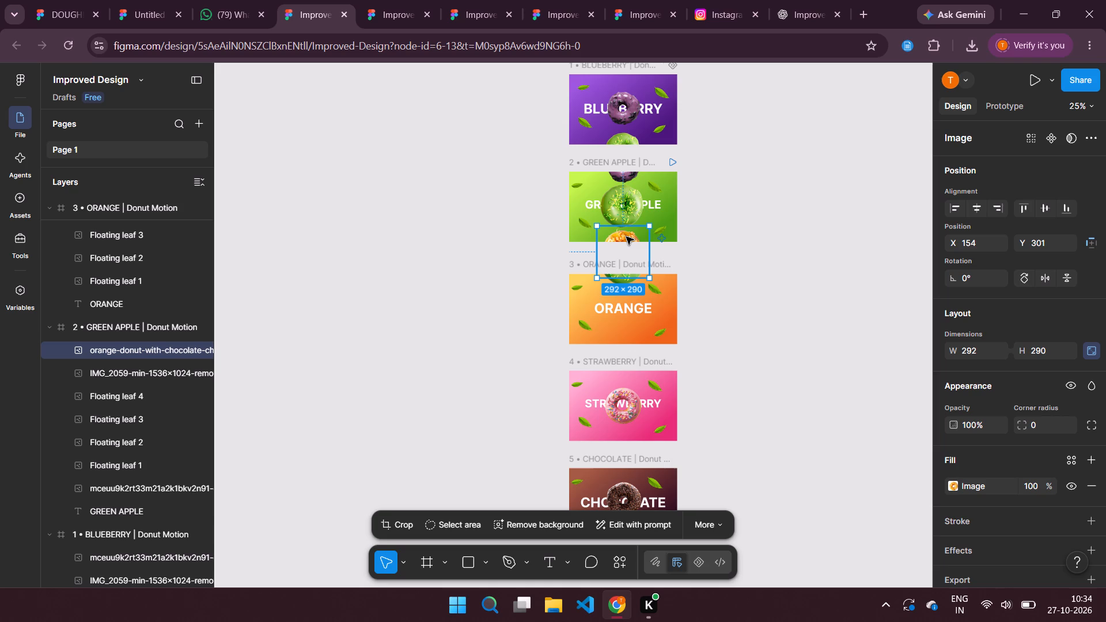
key(ctrl+v)
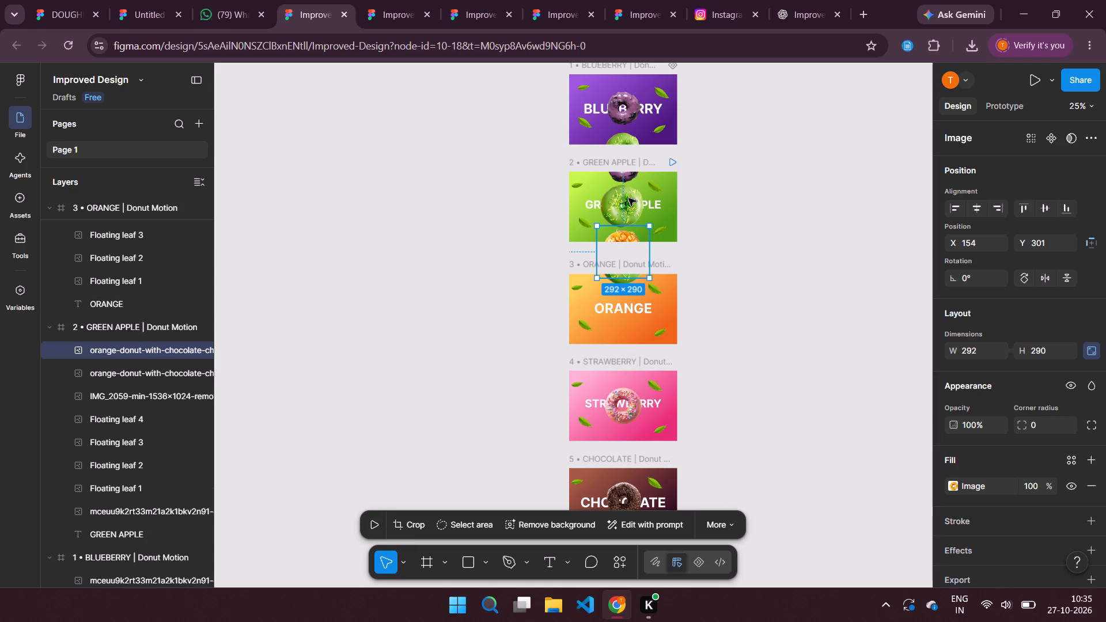
drag(623, 240, 636, 317)
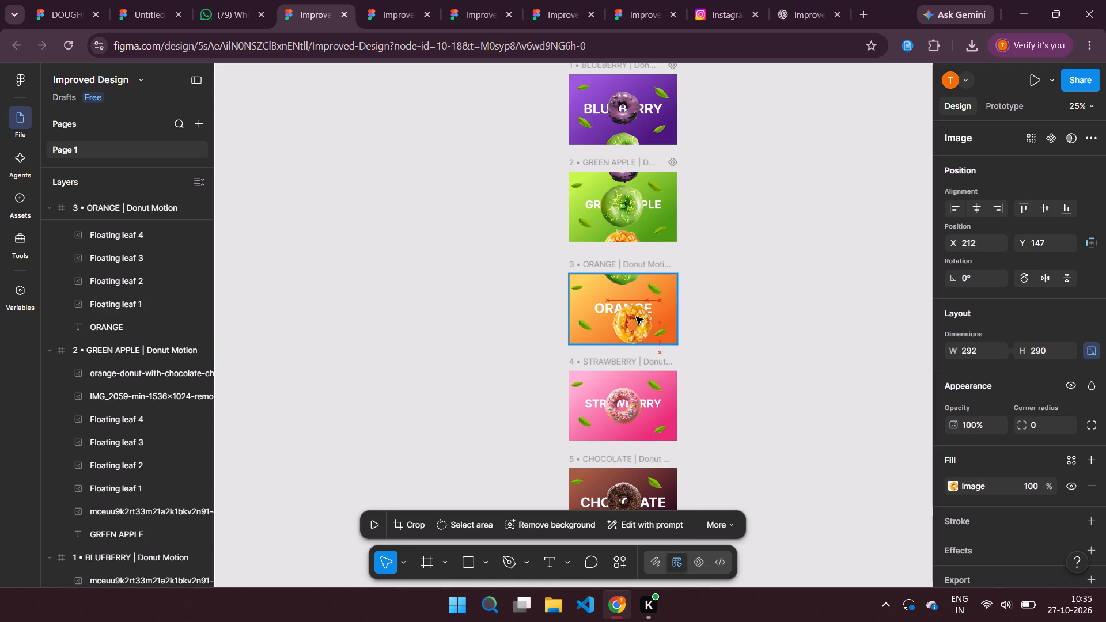
drag(636, 317, 622, 301)
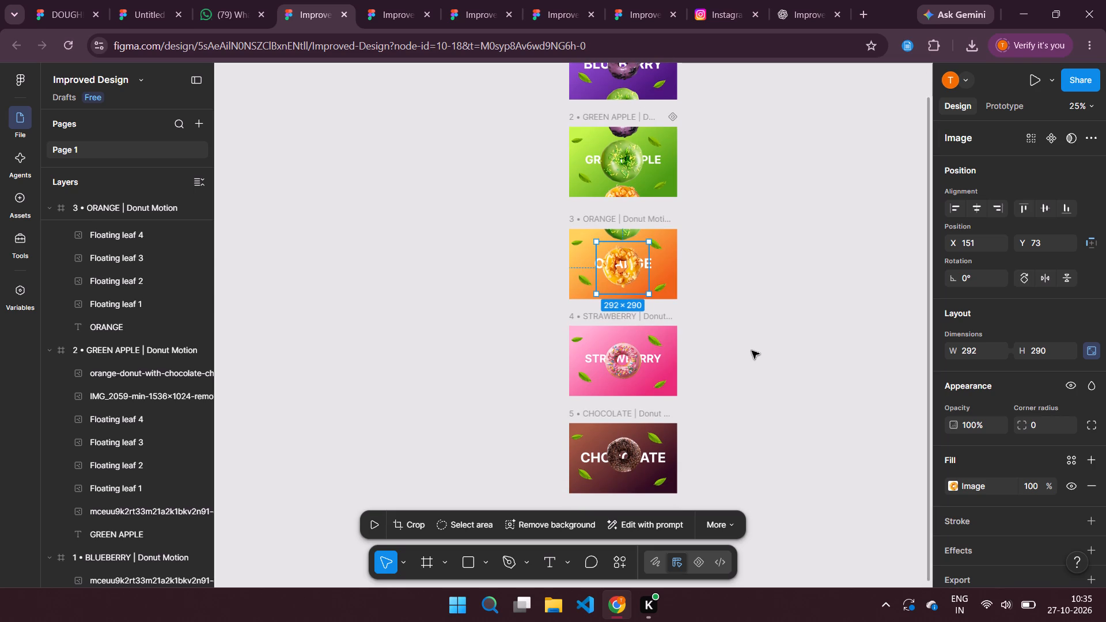
Paste another orange donut and place it between the ORANGE and STRAWBERRY screens, at about X 254, Y 1598.
key(ctrl+v)
drag(628, 294, 652, 321)
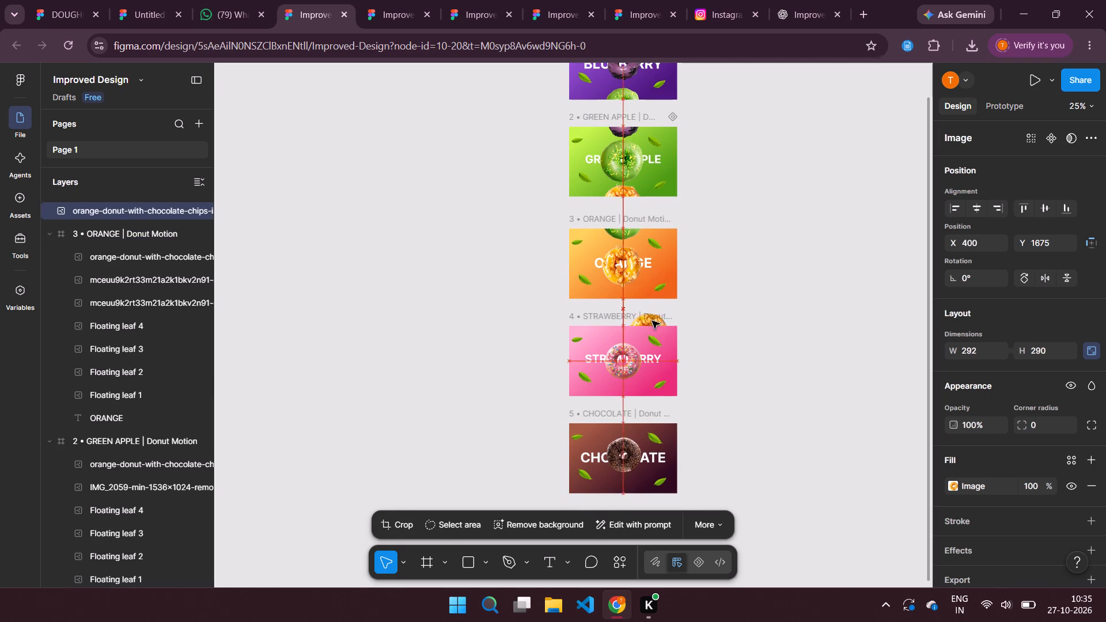
drag(652, 321, 625, 312)
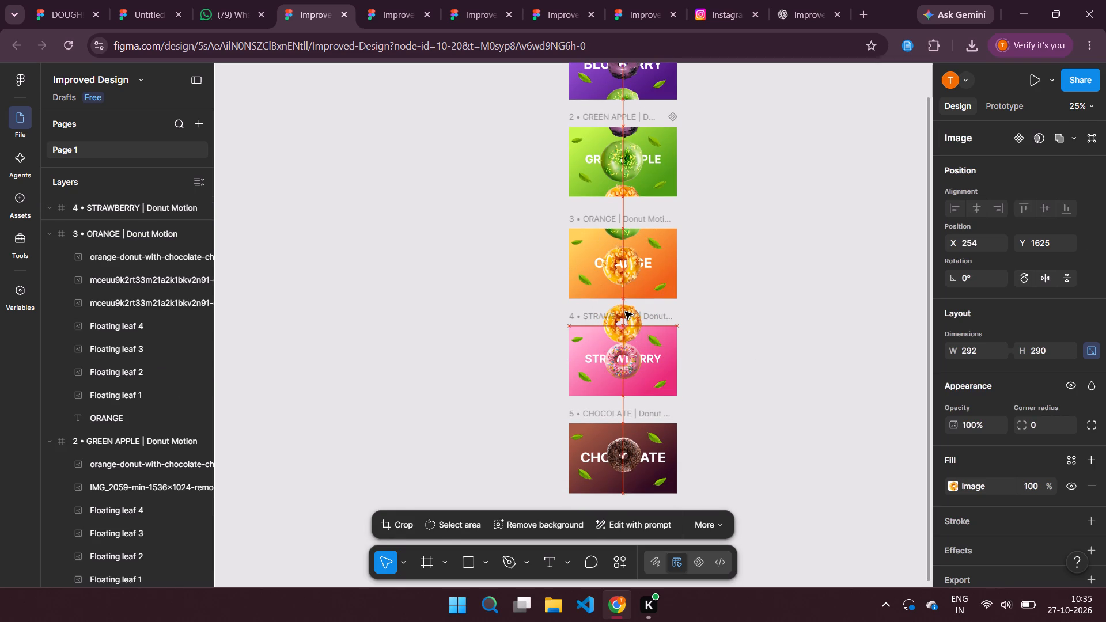
drag(625, 312, 632, 302)
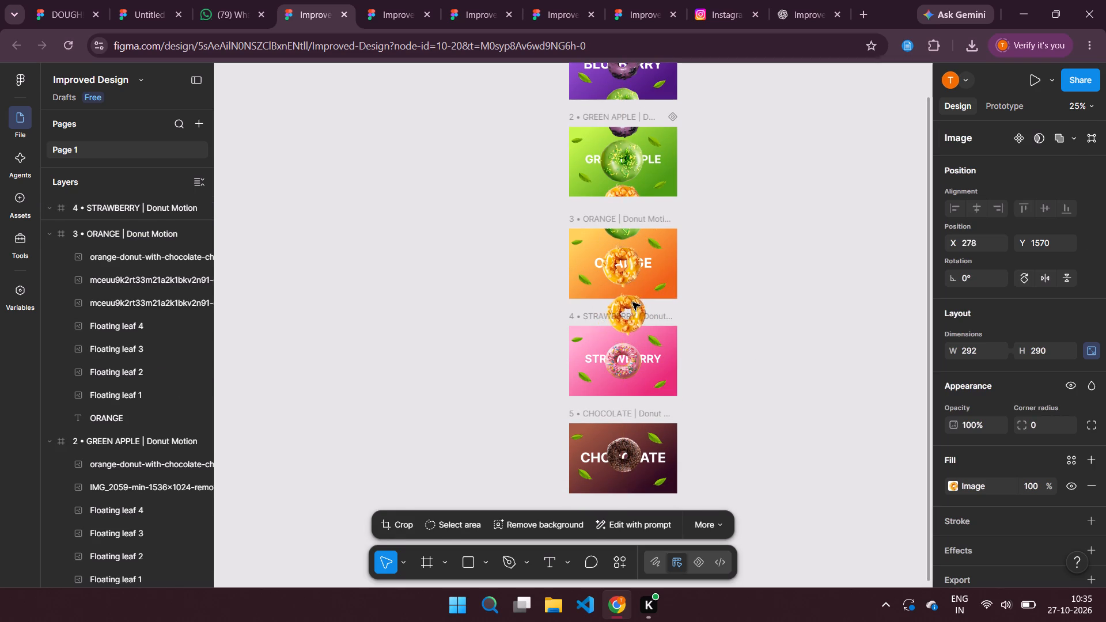
drag(632, 302, 629, 304)
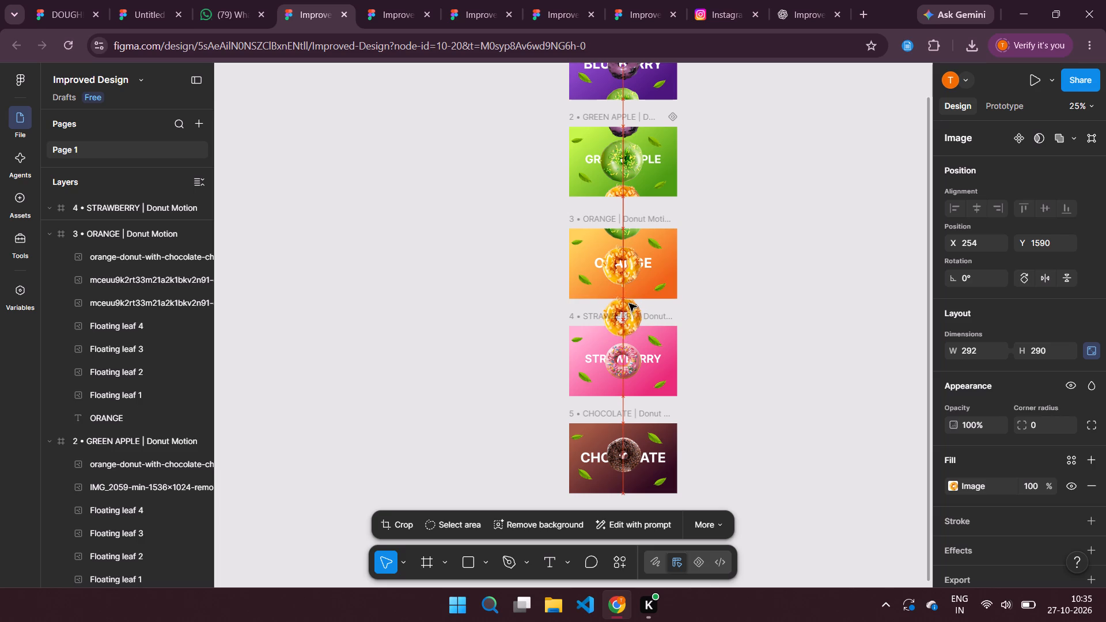
drag(629, 304, 627, 306)
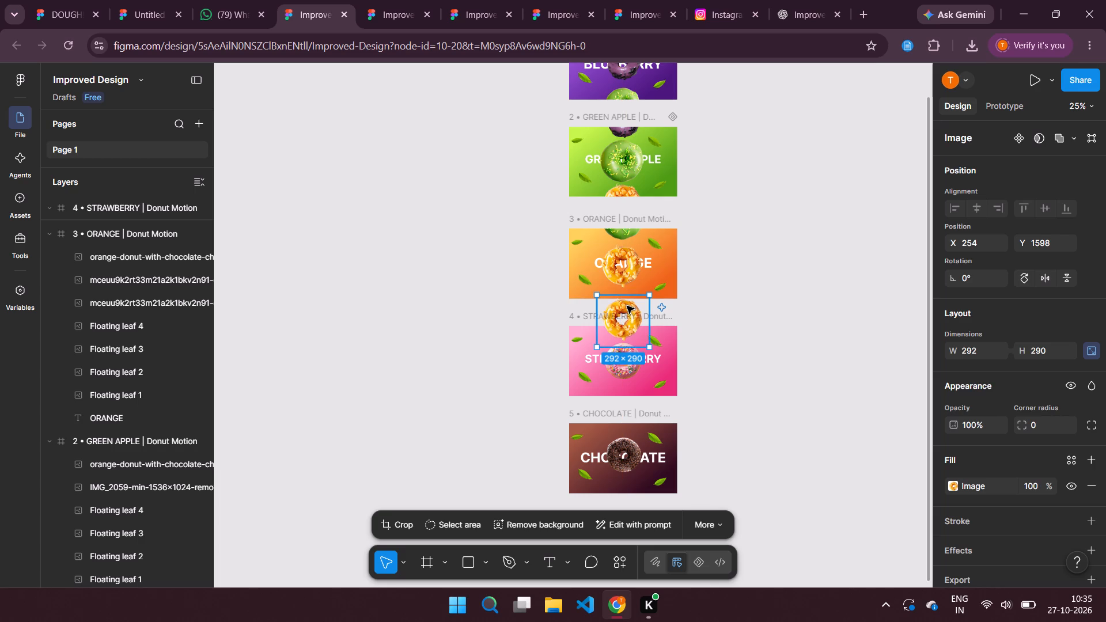
Move that orange donut copy's layer into the STRAWBERRY frame as its topmost layer.
scroll(24, 340, up, 2)
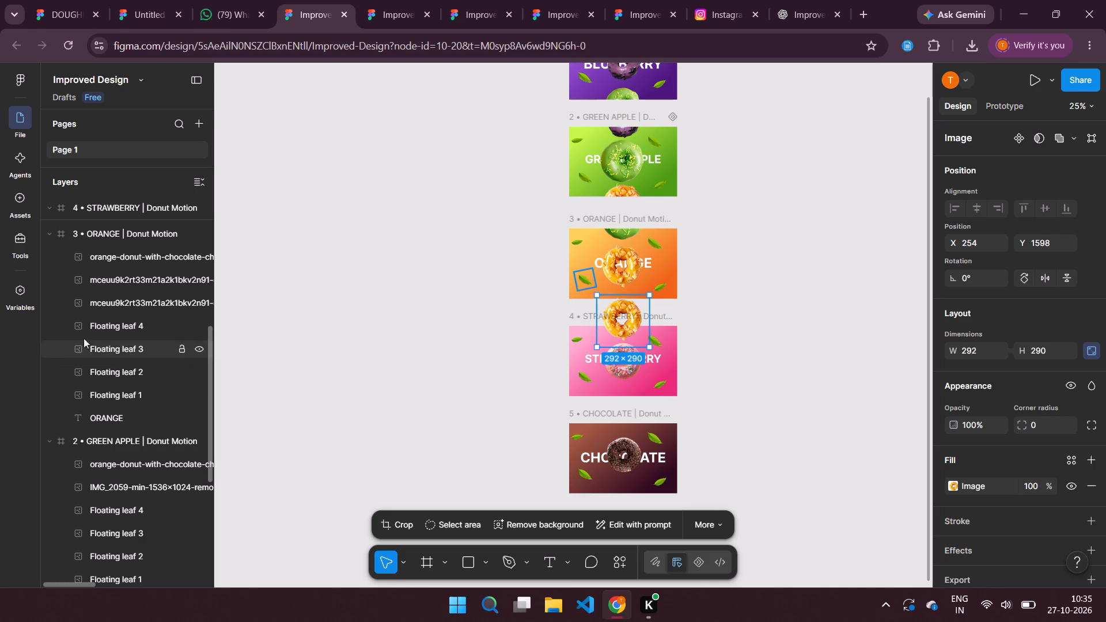
scroll(92, 337, up, 3)
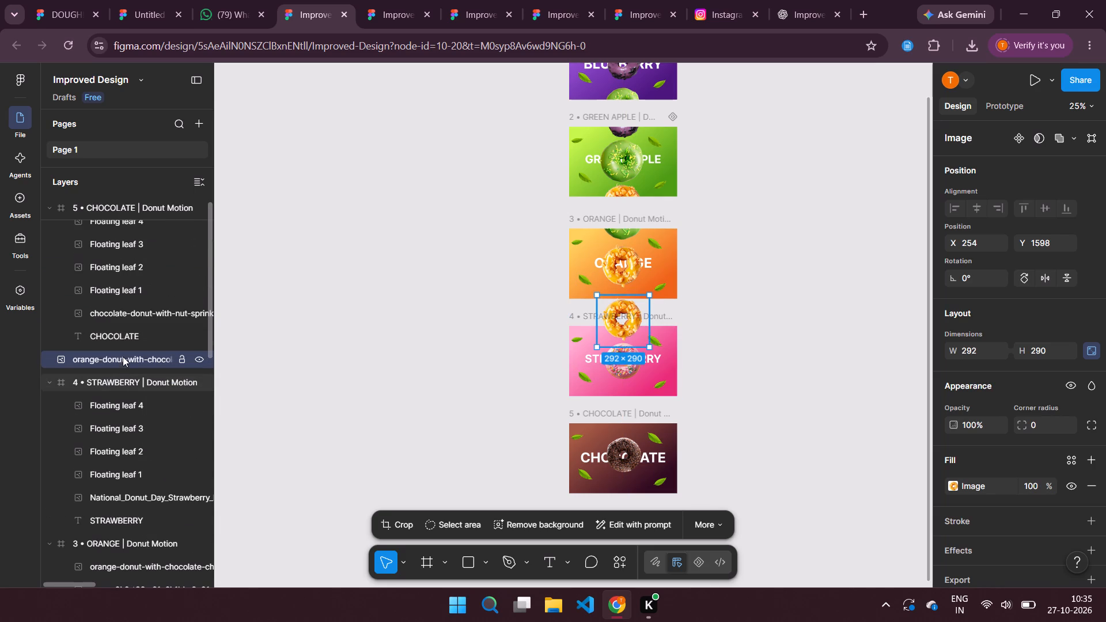
drag(123, 356, 129, 392)
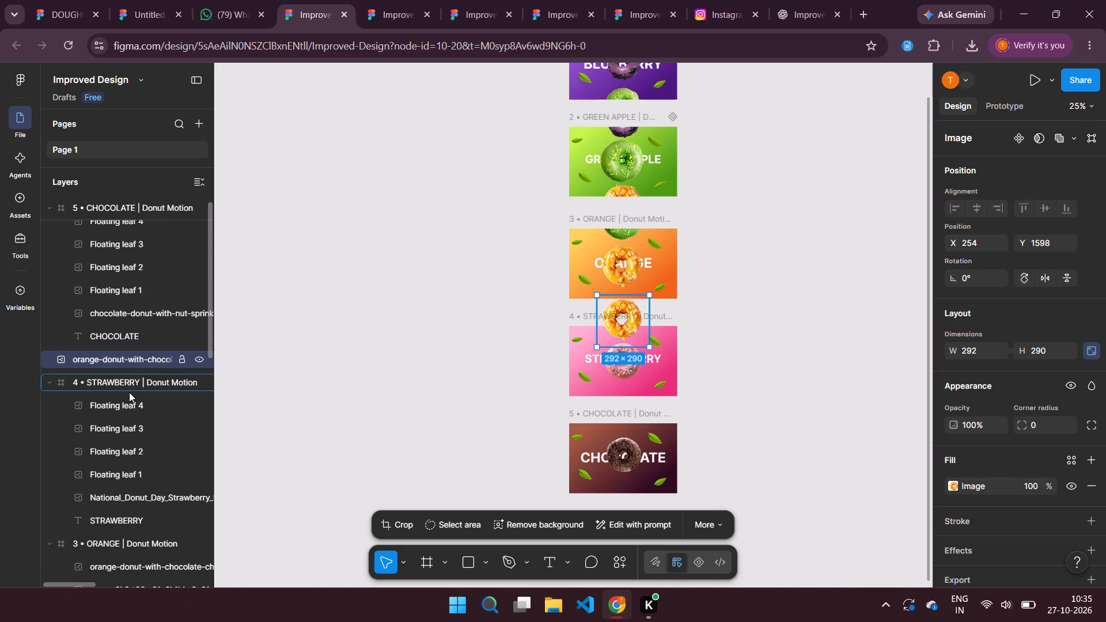
Duplicate the strawberry donut and place the copy between the ORANGE and STRAWBERRY screens, at about X 235, Y 1516.
click(623, 367)
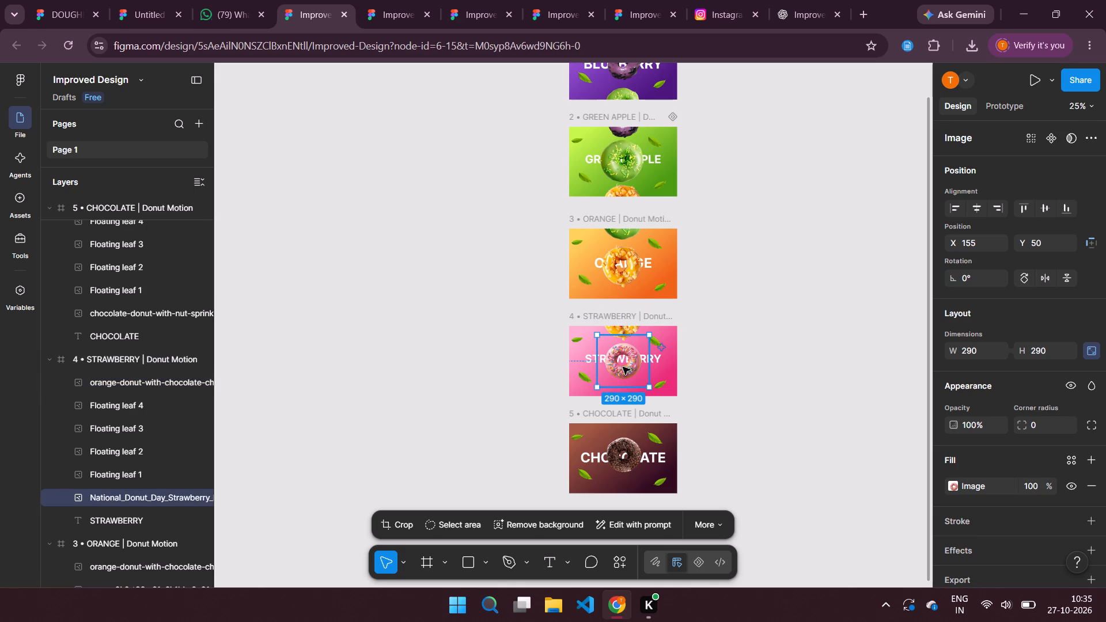
key(ctrl+c)
key(ctrl+v)
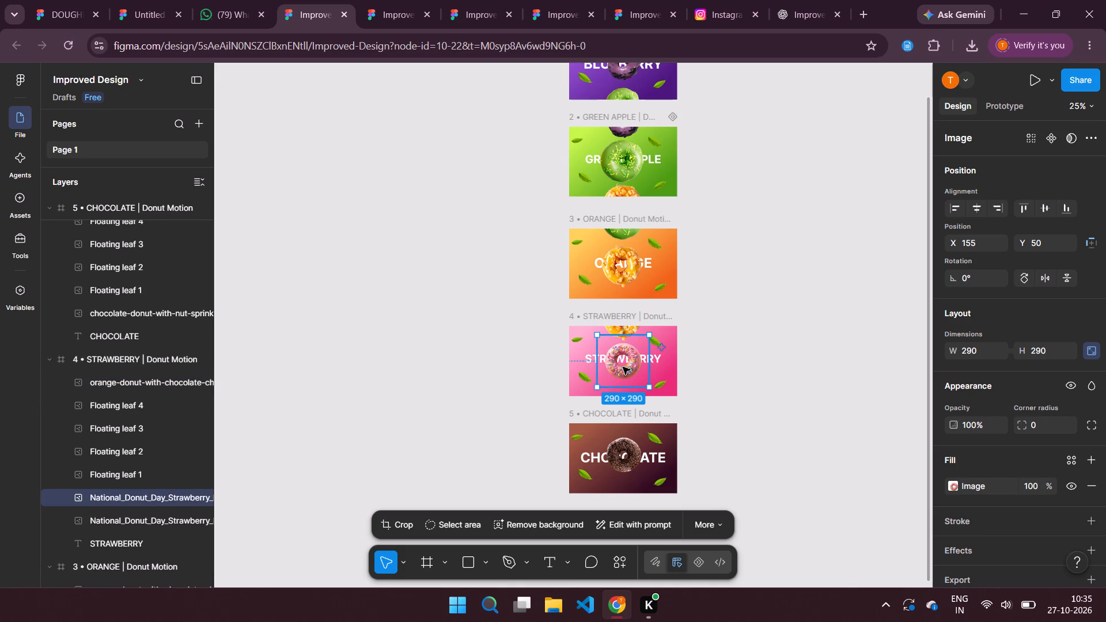
drag(623, 367, 620, 309)
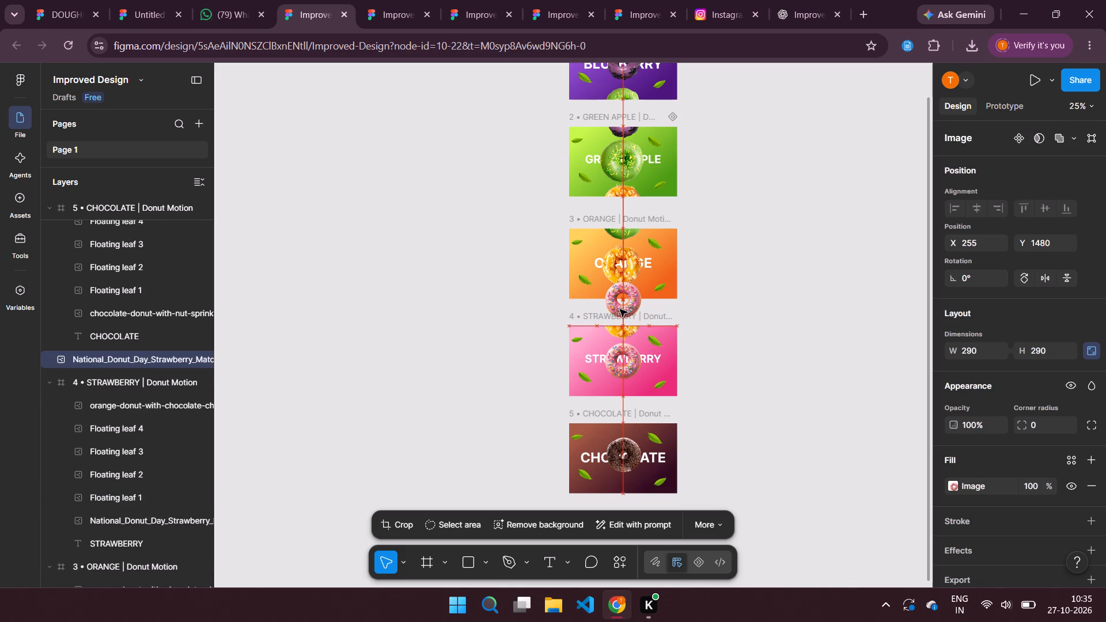
drag(620, 309, 618, 311)
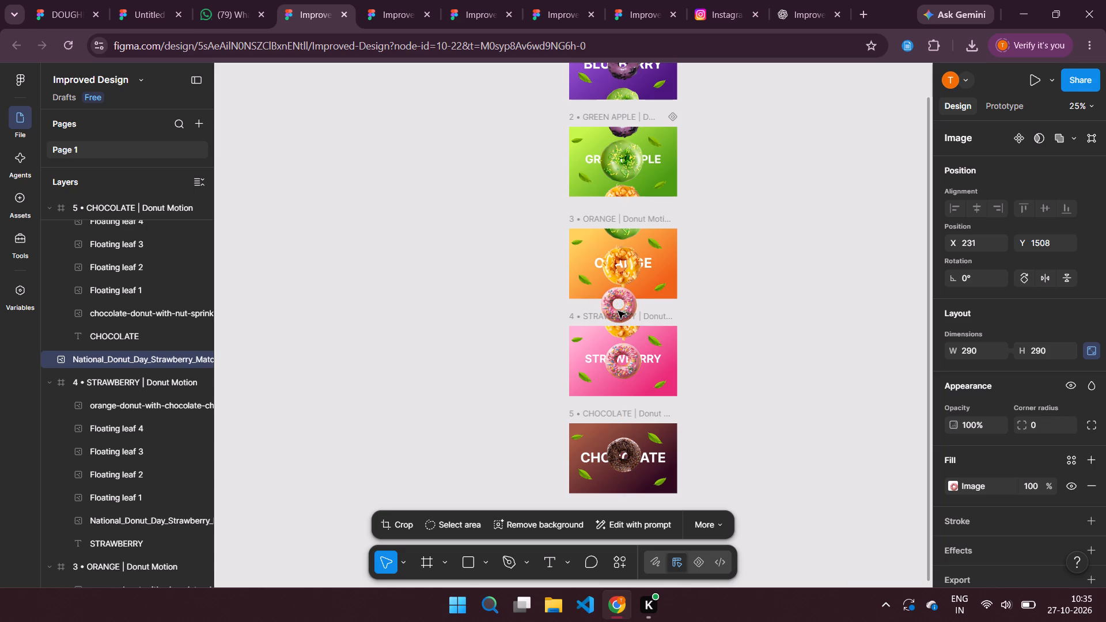
drag(618, 311, 619, 313)
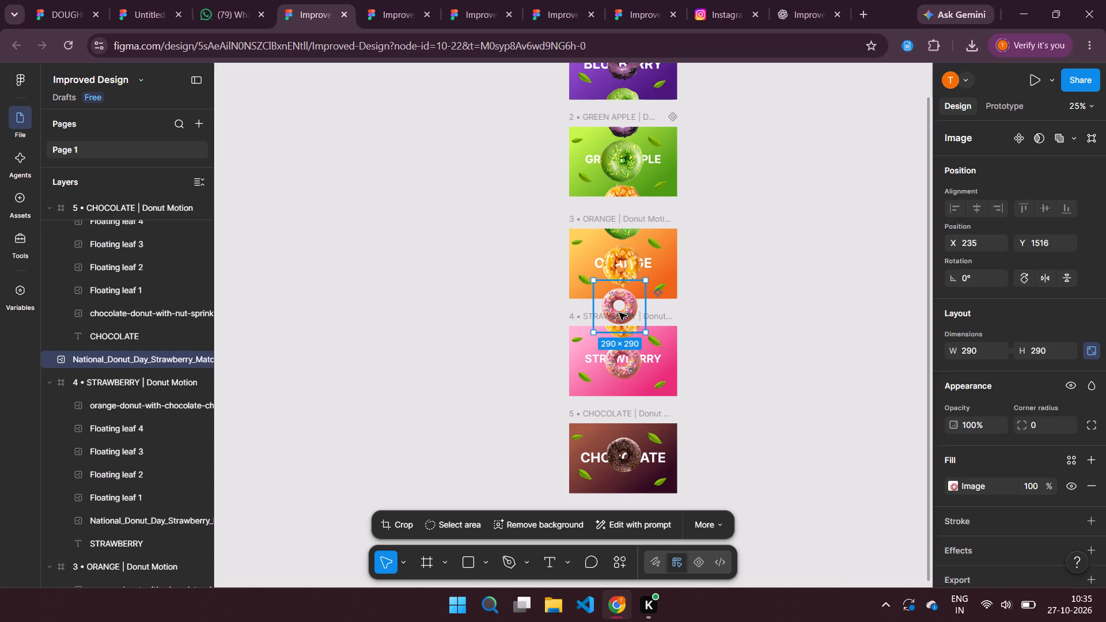
Move the strawberry donut copy's layer into the ORANGE frame as its topmost layer.
scroll(324, 359, left, 2)
drag(132, 355, 148, 538)
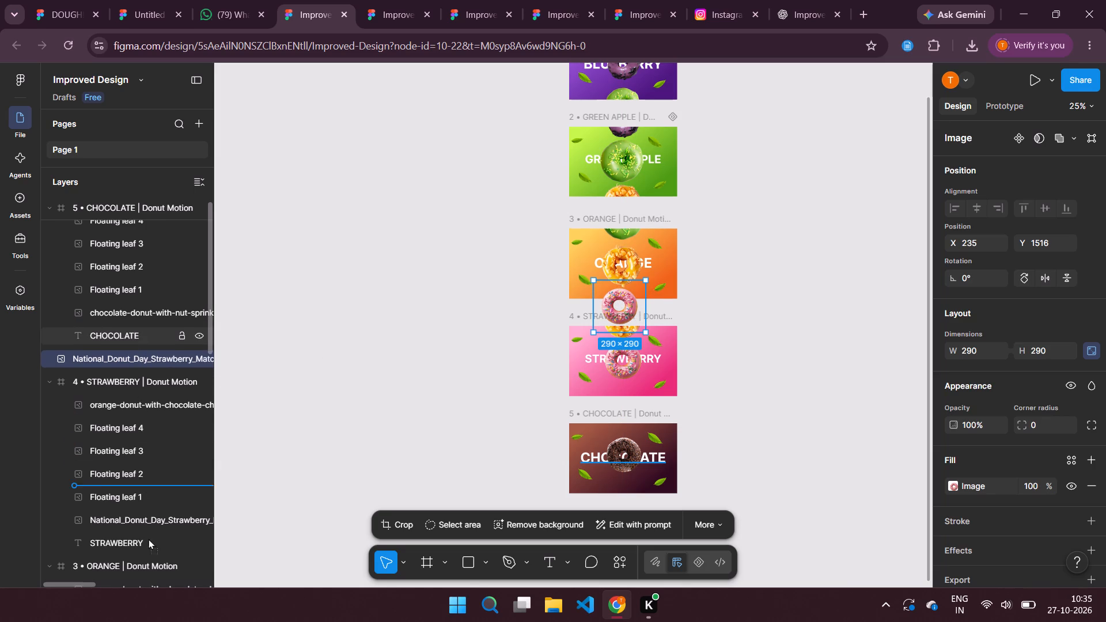
drag(148, 538, 435, 412)
scroll(141, 248, up, 1)
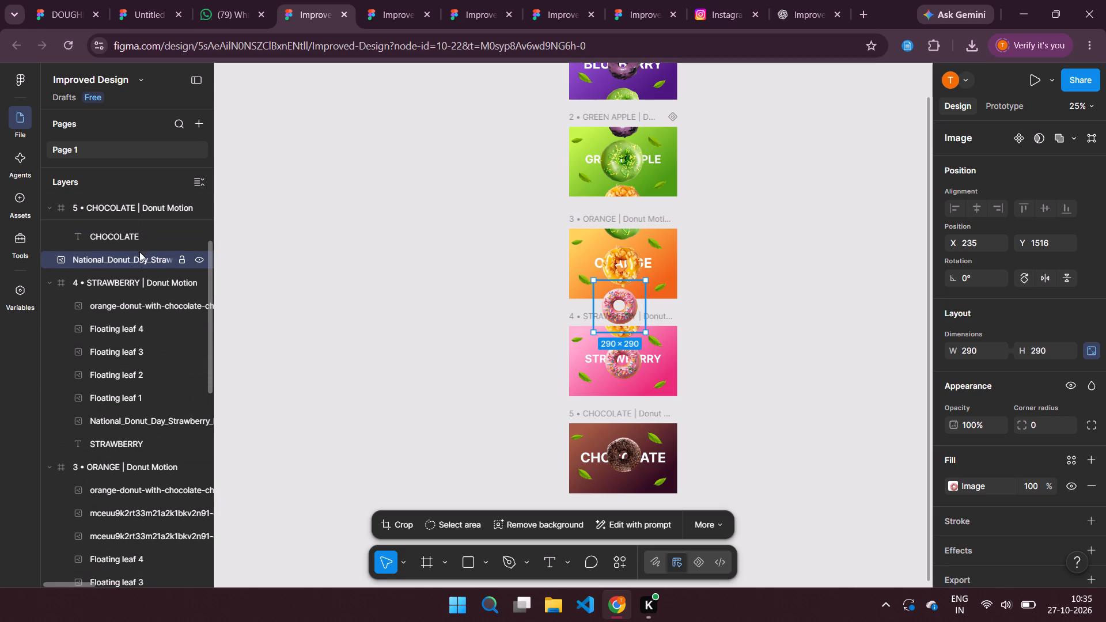
drag(135, 260, 147, 327)
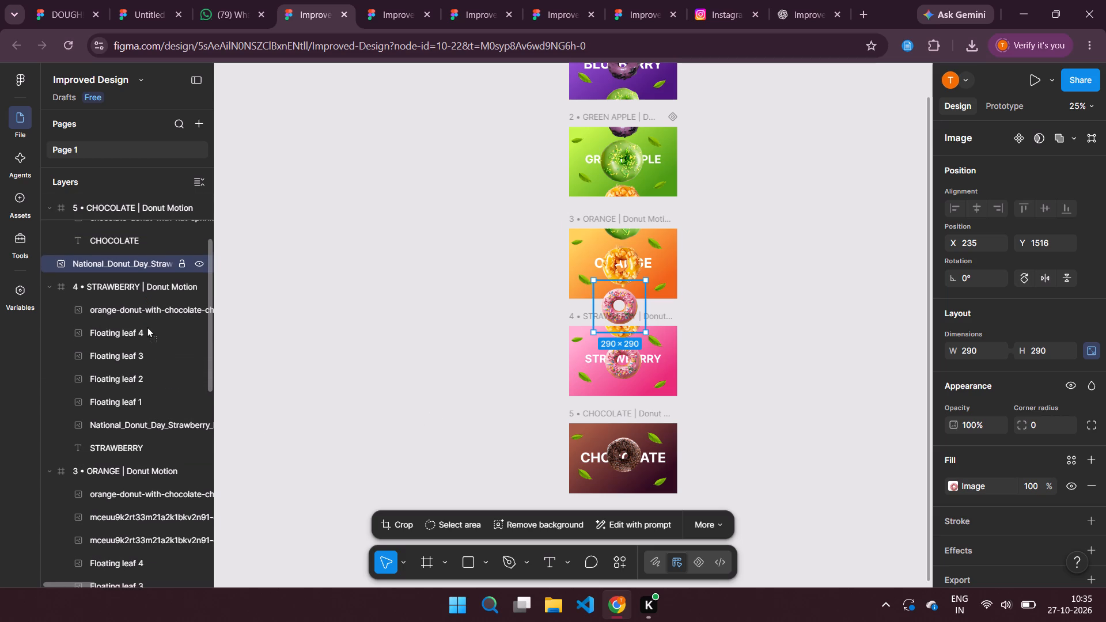
drag(147, 327, 143, 486)
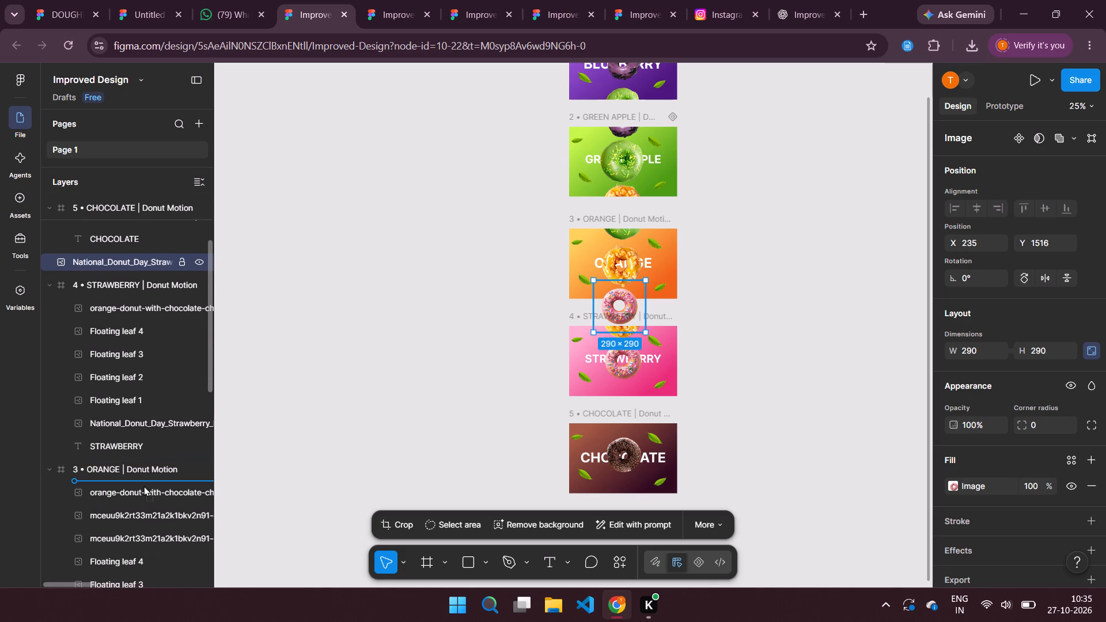
drag(143, 486, 660, 219)
click(622, 312)
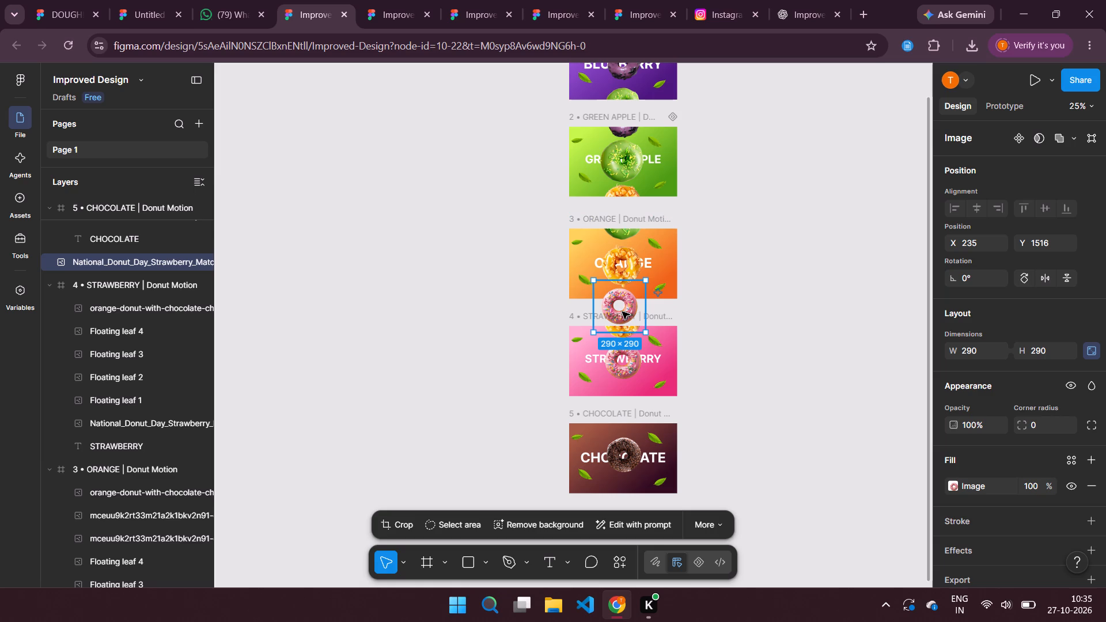
scroll(160, 353, up, 1)
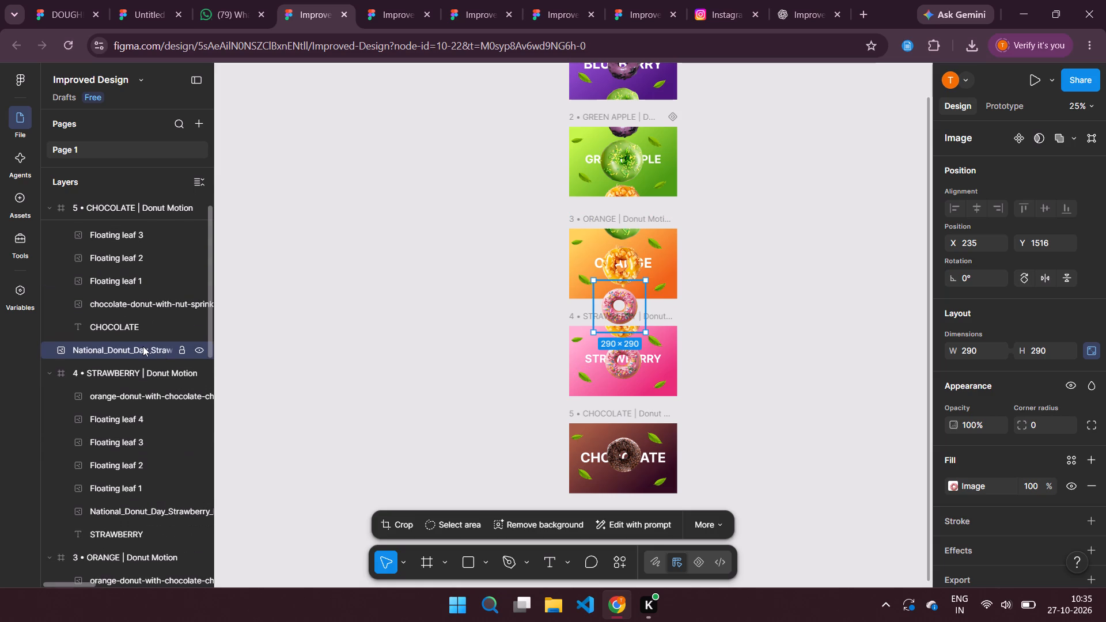
drag(143, 346, 149, 310)
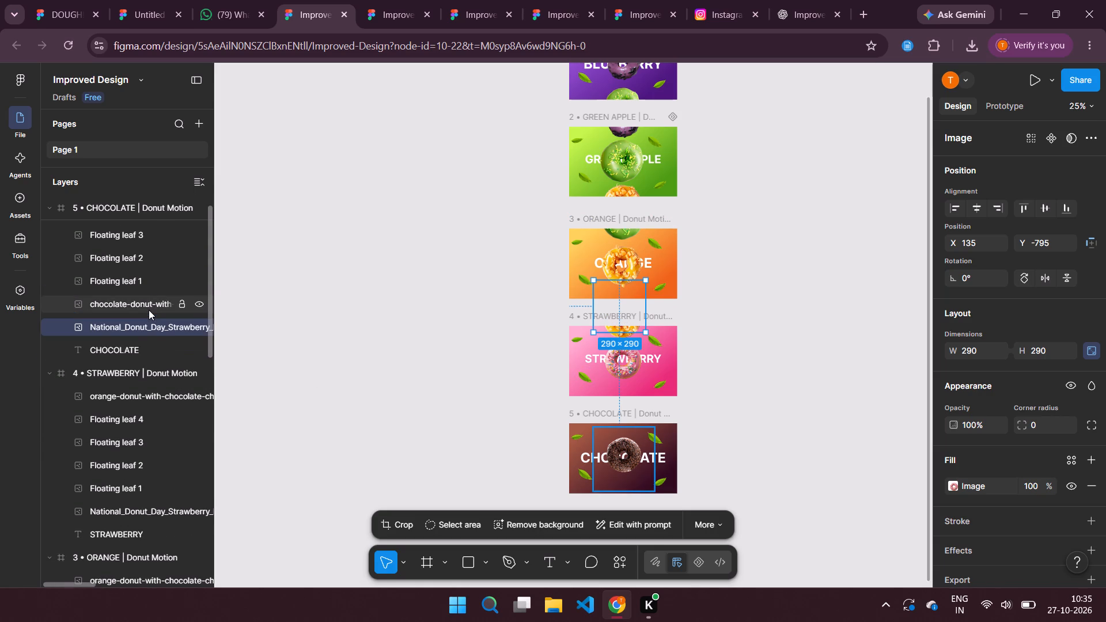
drag(145, 324, 161, 423)
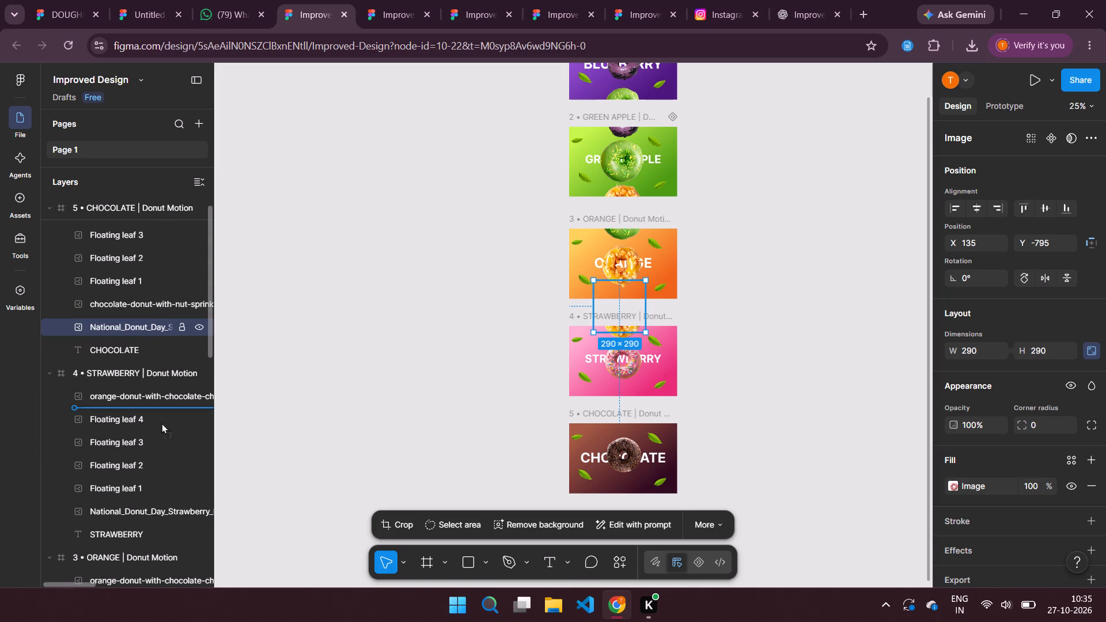
drag(161, 423, 156, 548)
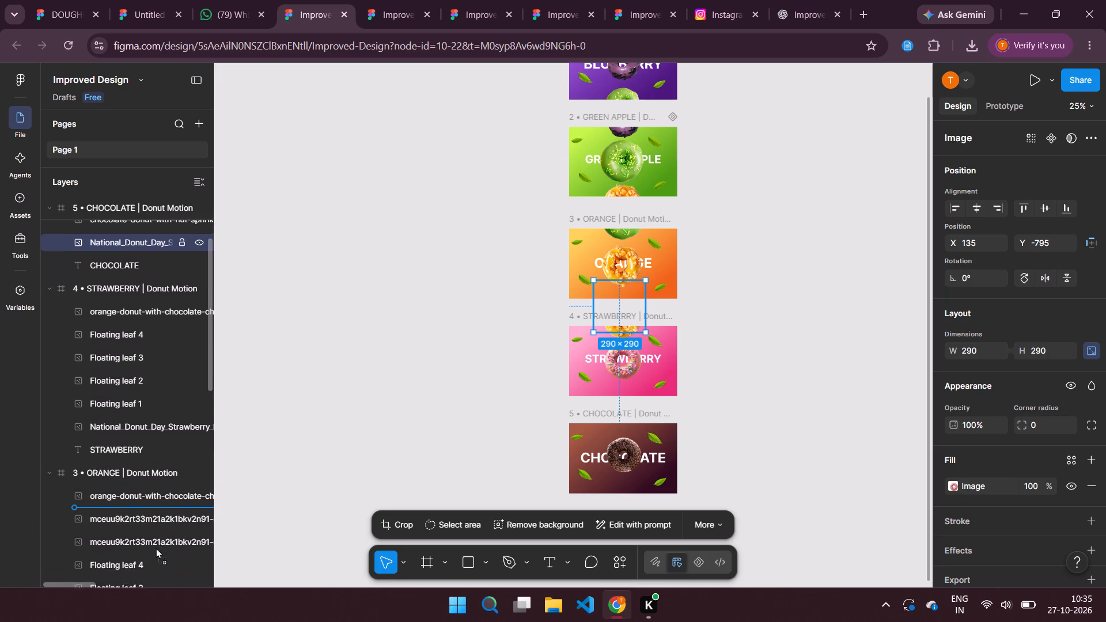
drag(156, 548, 152, 419)
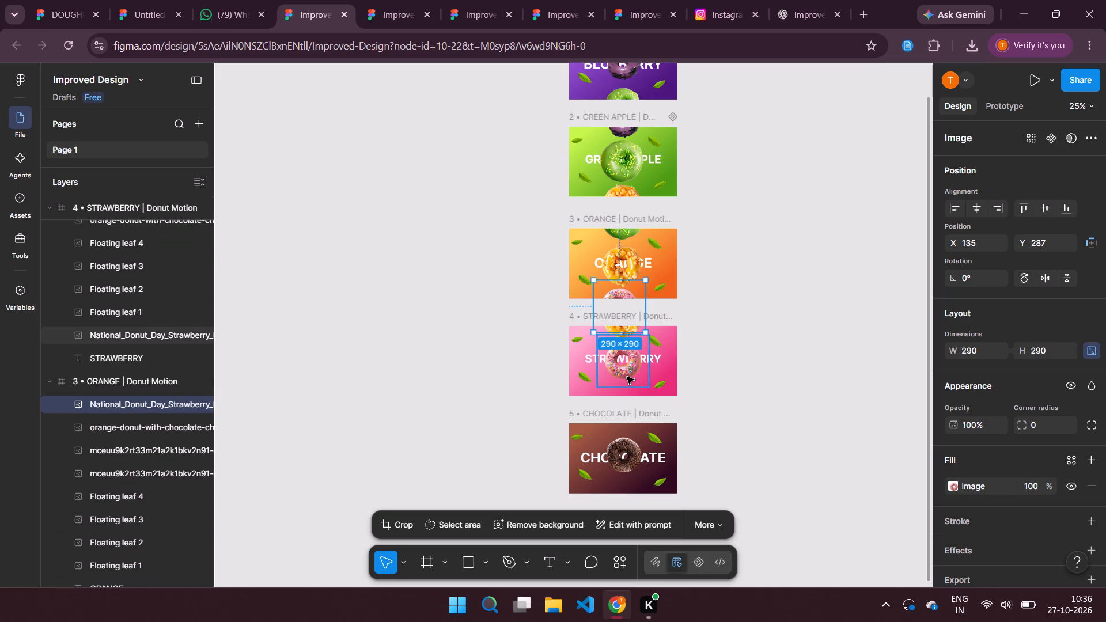
Paste another strawberry donut and place it over the CHOCOLATE screen's top edge, inside that frame at about X 151, Y -188.
key(ctrl+v)
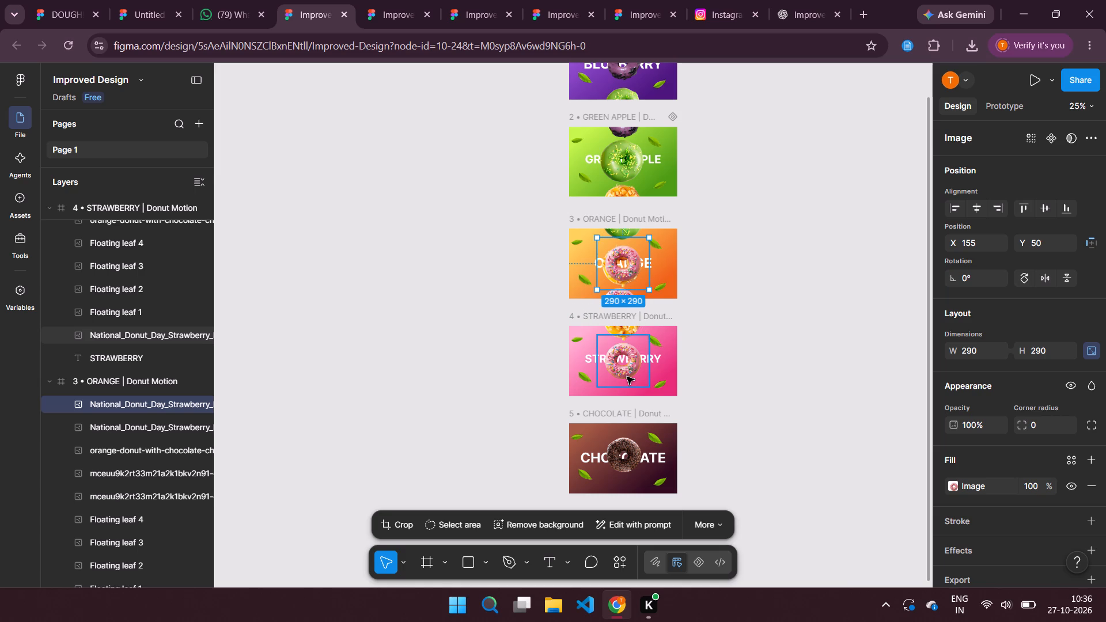
click(622, 362)
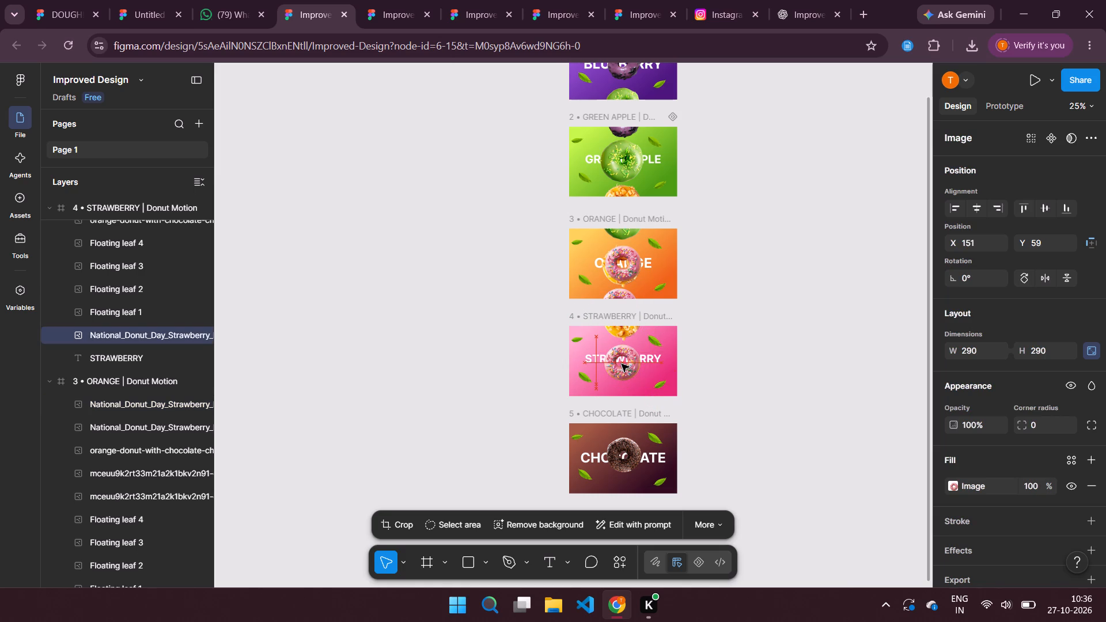
drag(622, 276, 622, 428)
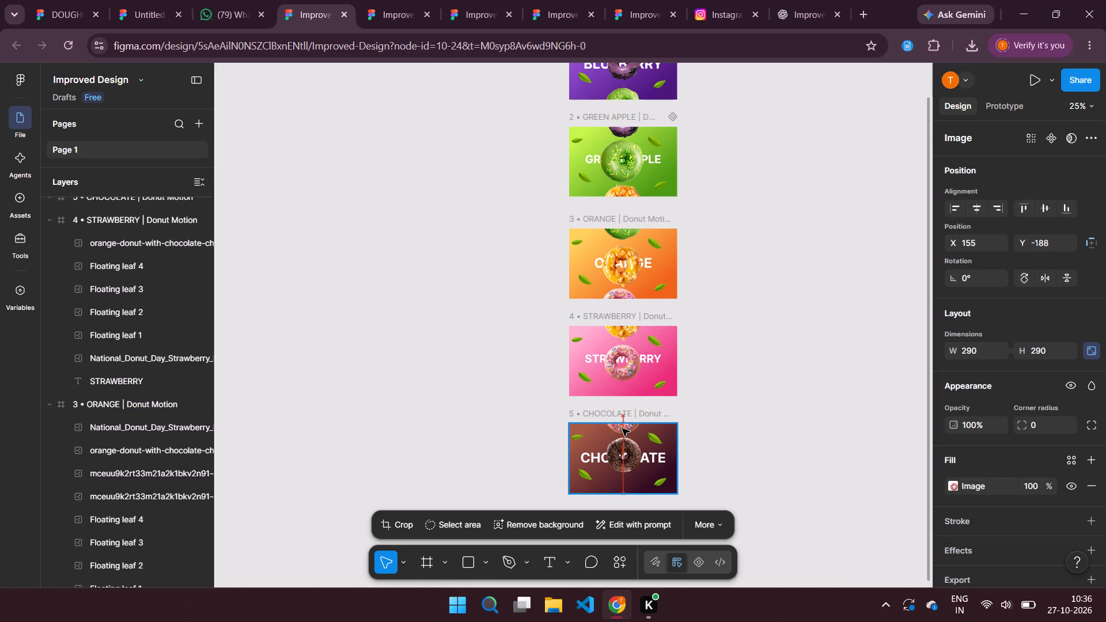
drag(622, 428, 622, 428)
Duplicate the chocolate donut and place the copy between the STRAWBERRY and CHOCOLATE screens, at about X 228, Y 2035.
click(627, 469)
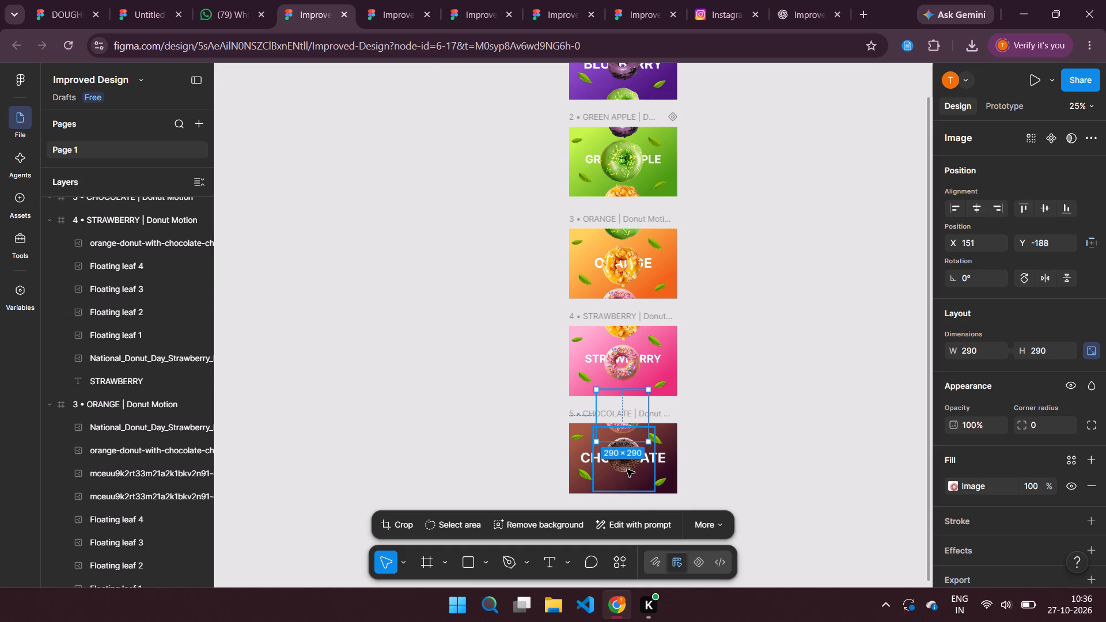
key(ctrl+c)
key(ctrl+v)
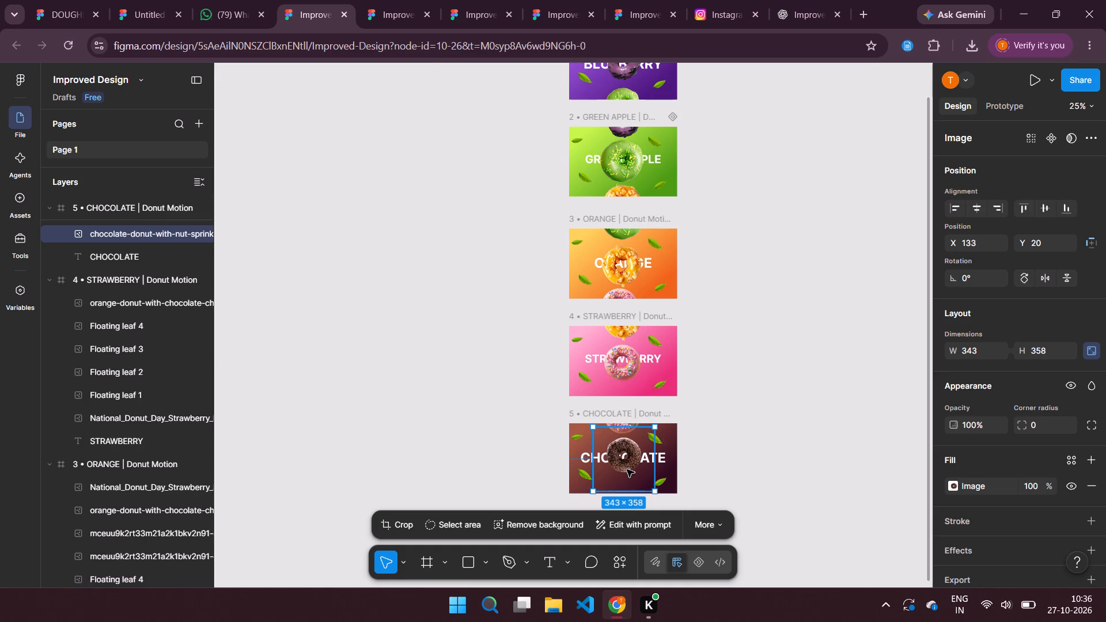
drag(627, 469, 626, 416)
Move the chocolate donut copy's layer into the STRAWBERRY frame as its topmost layer.
scroll(115, 424, down, 7)
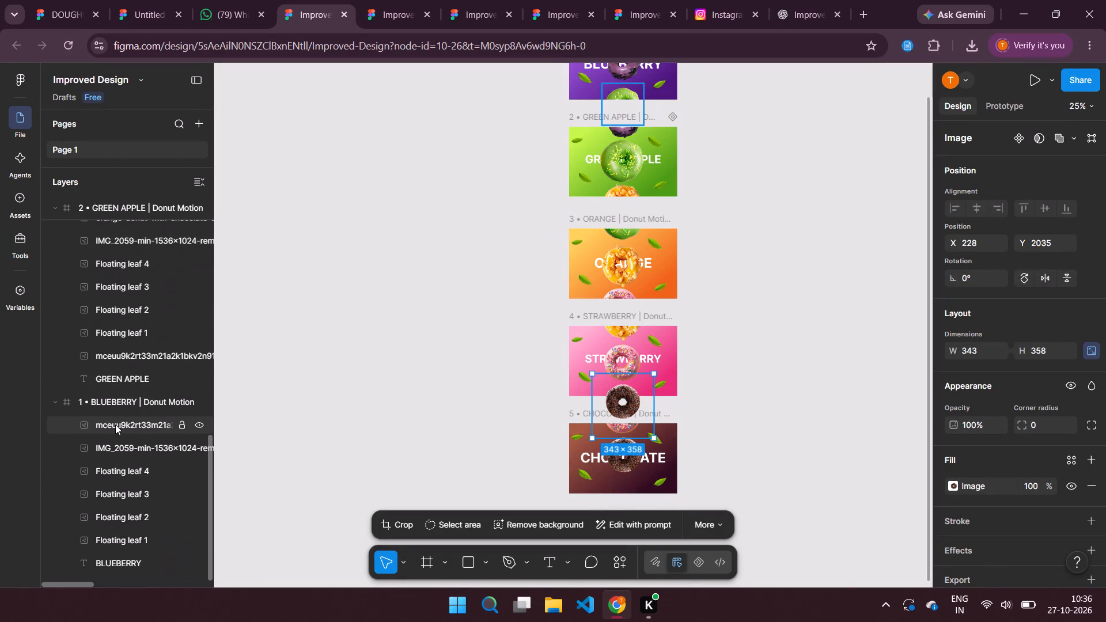
scroll(115, 424, down, 2)
scroll(115, 424, up, 8)
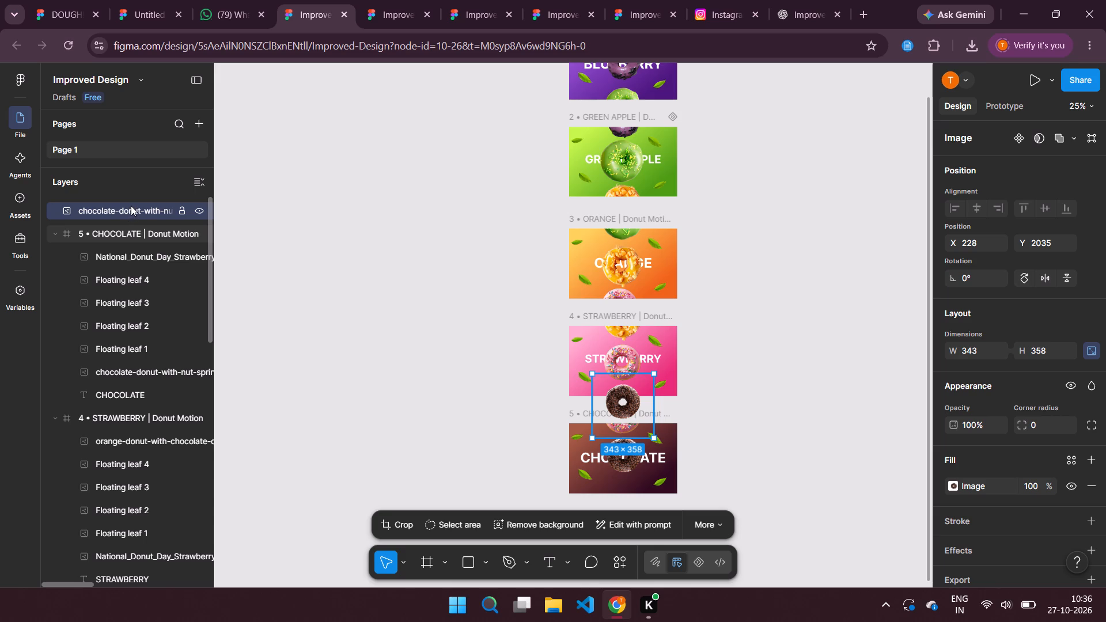
drag(131, 206, 140, 426)
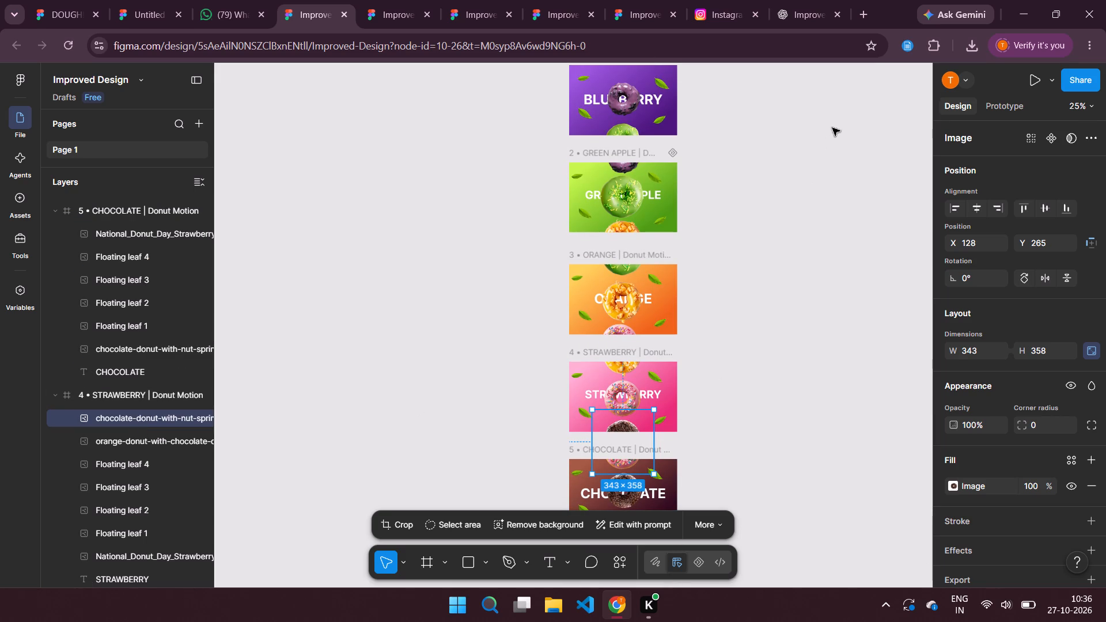
In prototype mode, link the main blueberry donut to the GREEN APPLE frame with an On click, Navigate to, Instant interaction.
click(1001, 99)
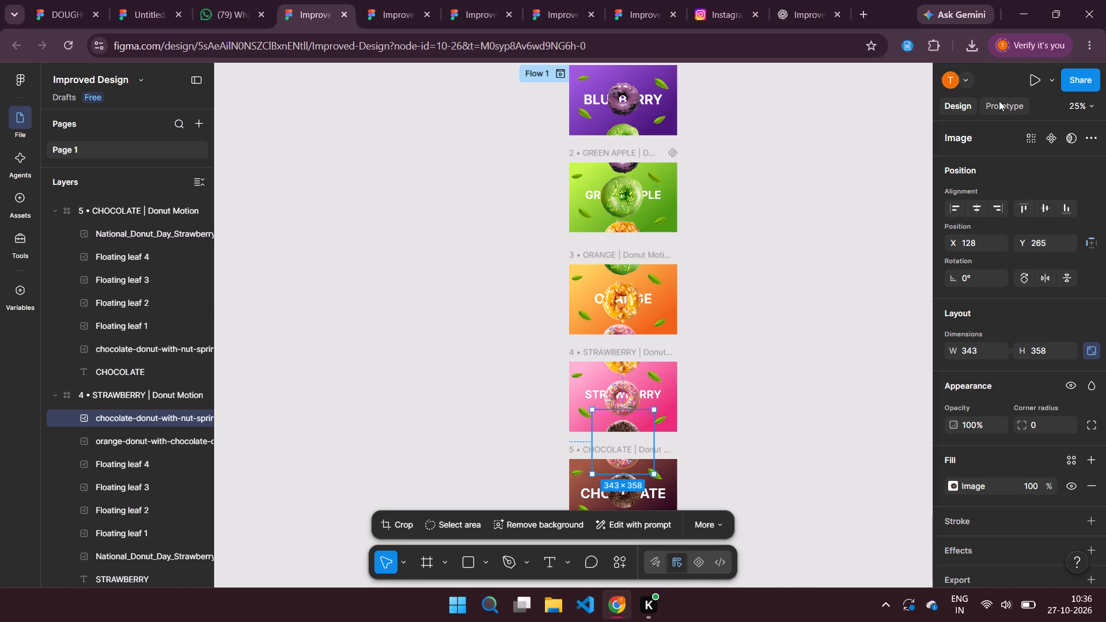
click(997, 102)
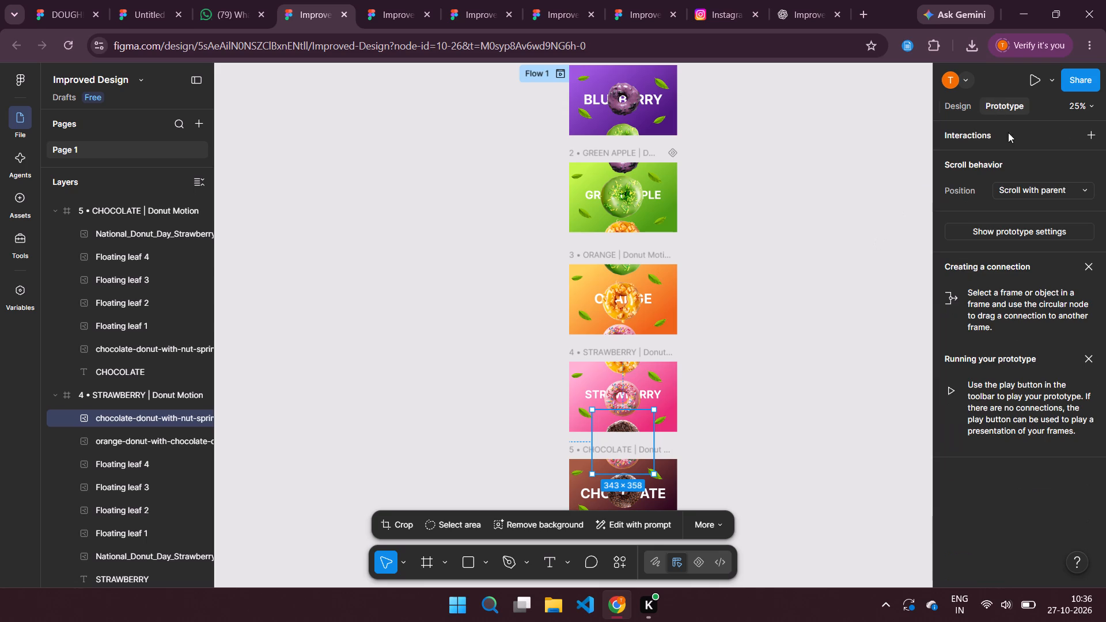
click(630, 134)
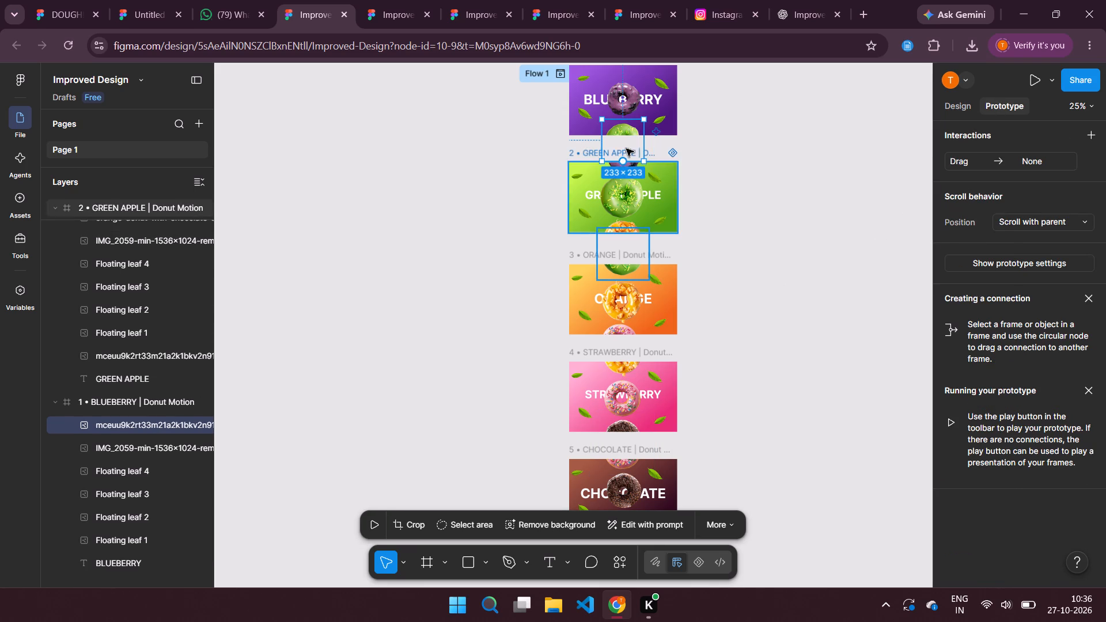
click(623, 161)
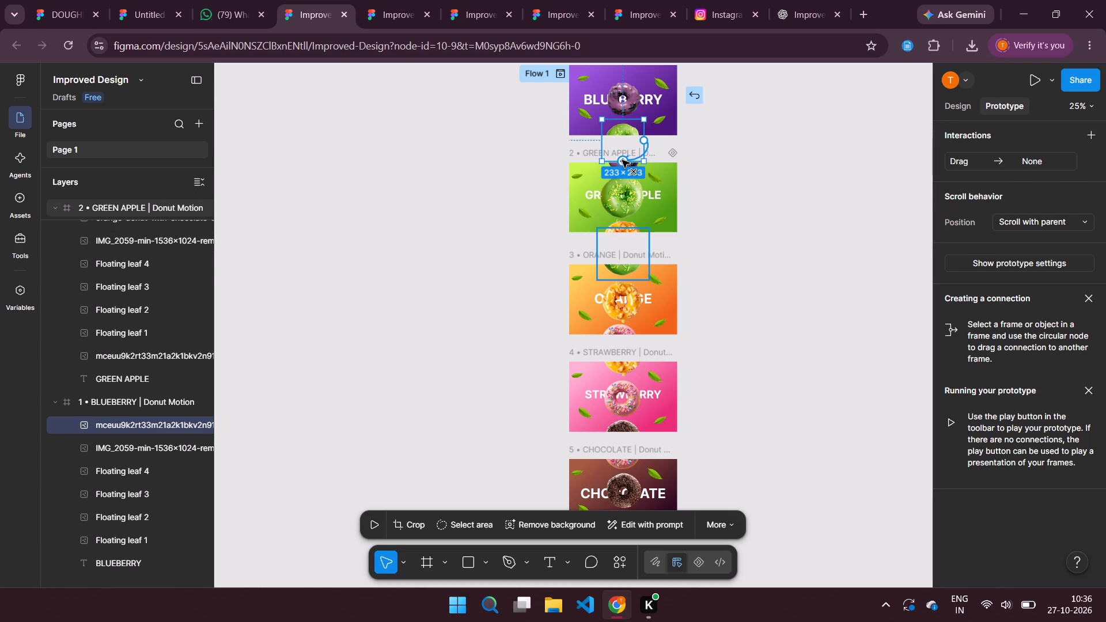
click(631, 100)
drag(622, 118, 634, 163)
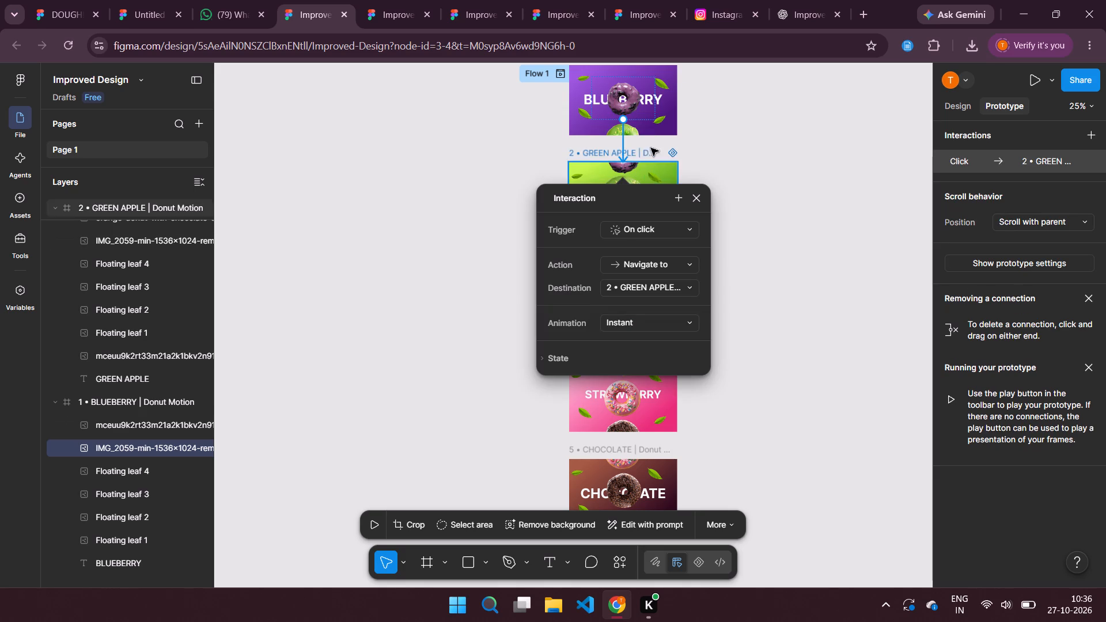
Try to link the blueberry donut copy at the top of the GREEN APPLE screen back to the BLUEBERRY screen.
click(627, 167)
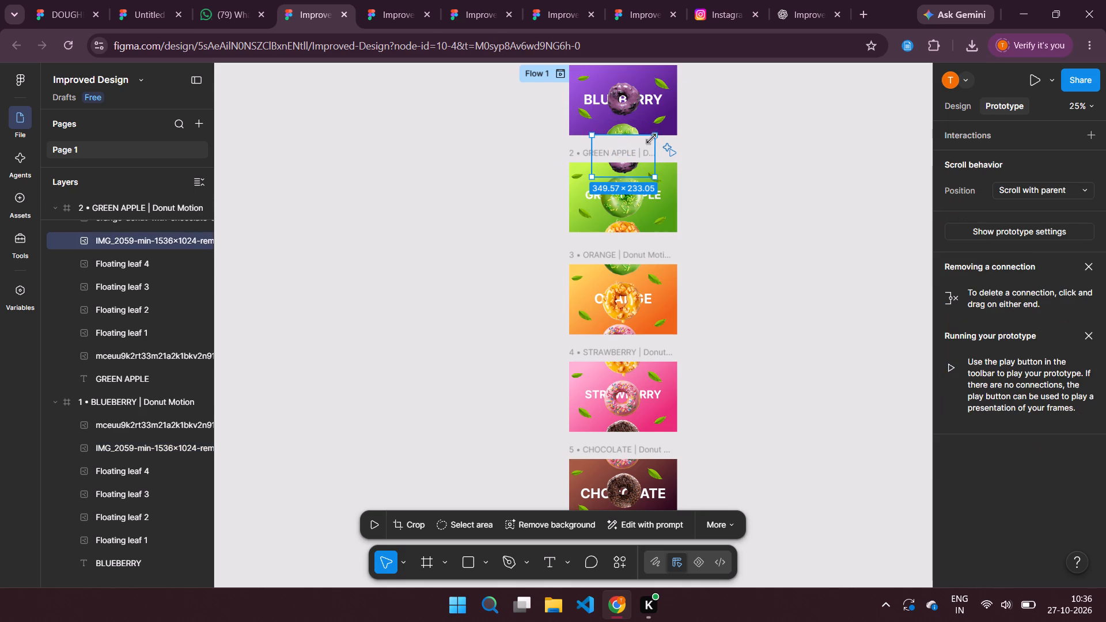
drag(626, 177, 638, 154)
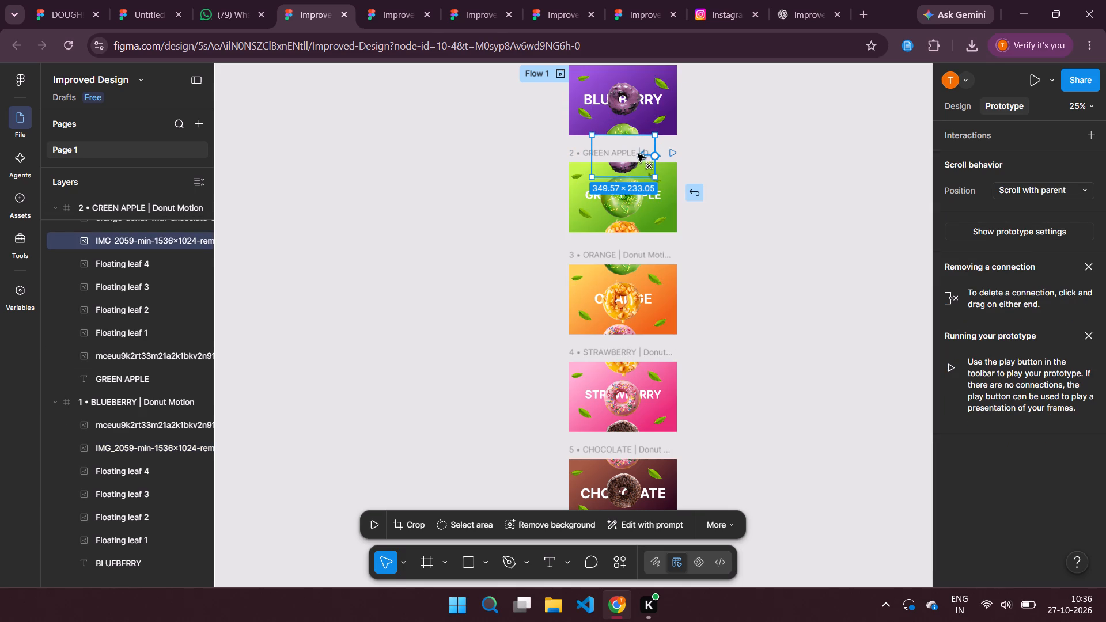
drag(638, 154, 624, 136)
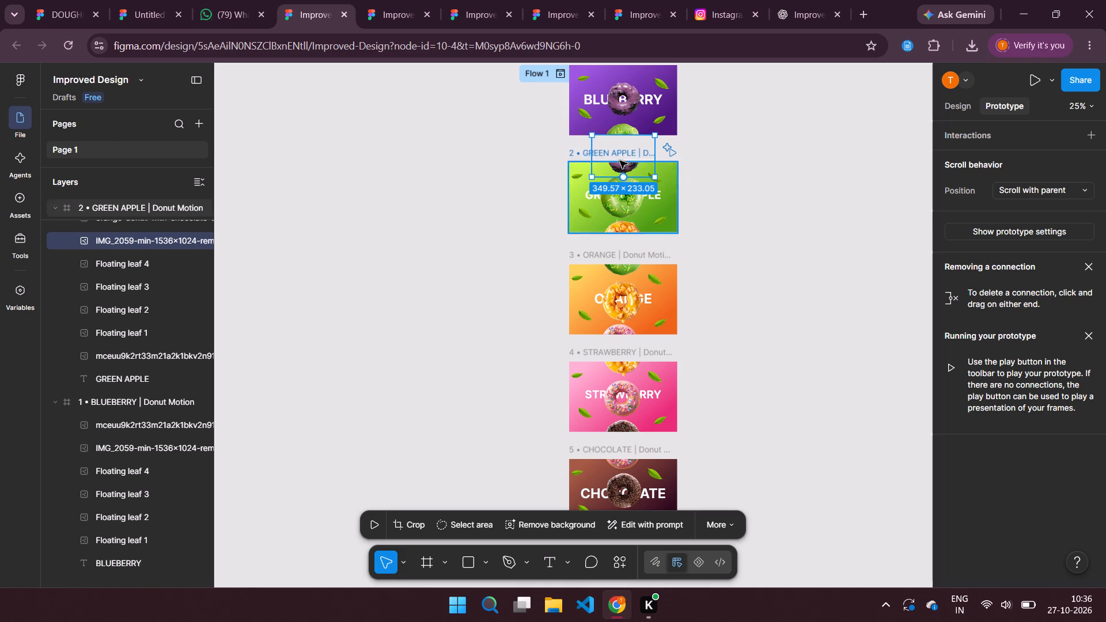
Link the main green apple donut to the ORANGE frame with On drag, Navigate to, Smart animate, Ease out, 300ms.
click(635, 212)
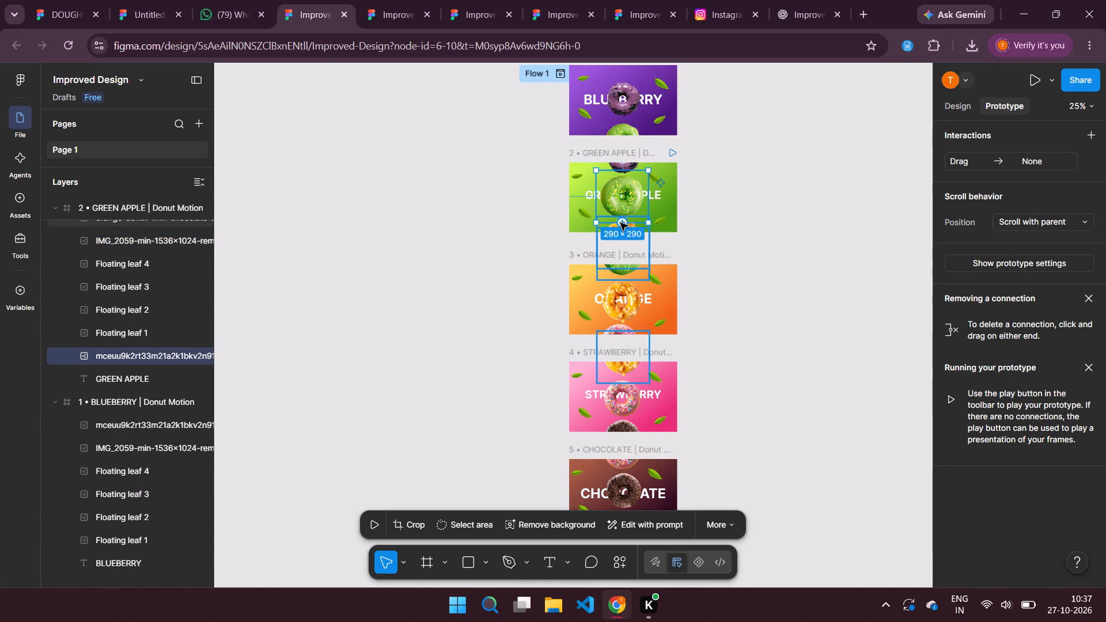
click(622, 221)
drag(649, 198, 652, 255)
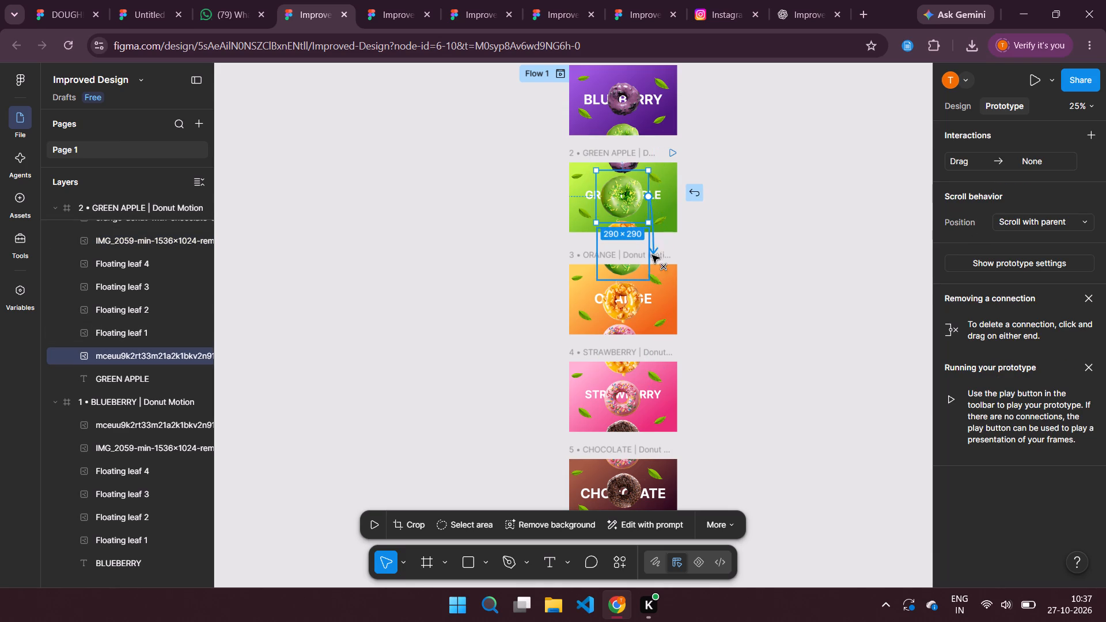
drag(652, 255, 633, 268)
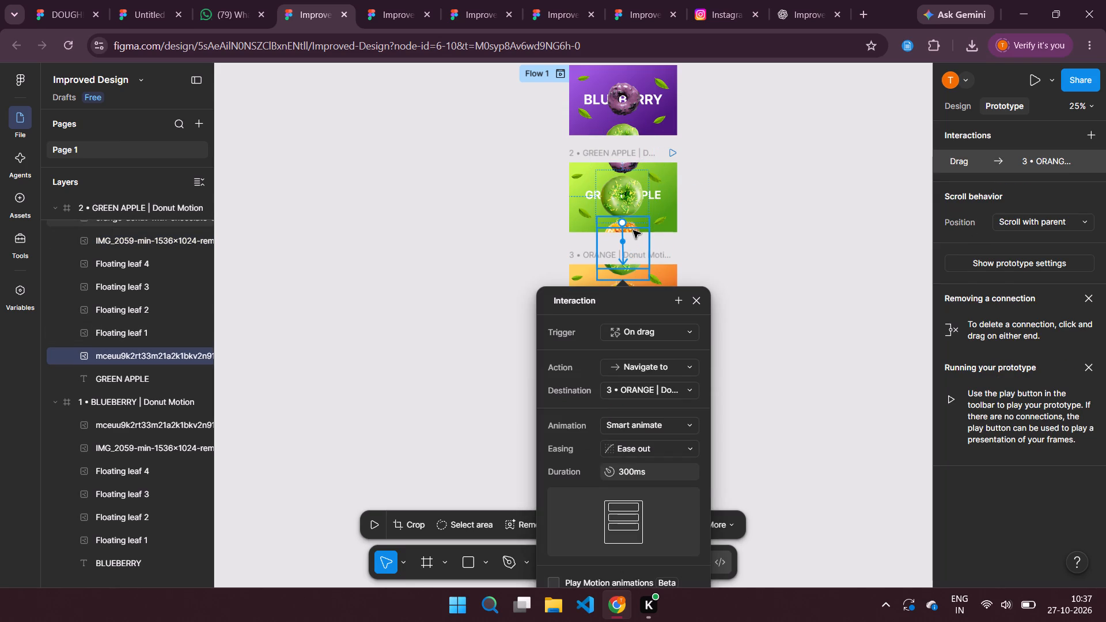
Link the orange donut copy at the GREEN APPLE screen's bottom edge to the ORANGE frame with On click, Navigate to, Instant.
click(633, 229)
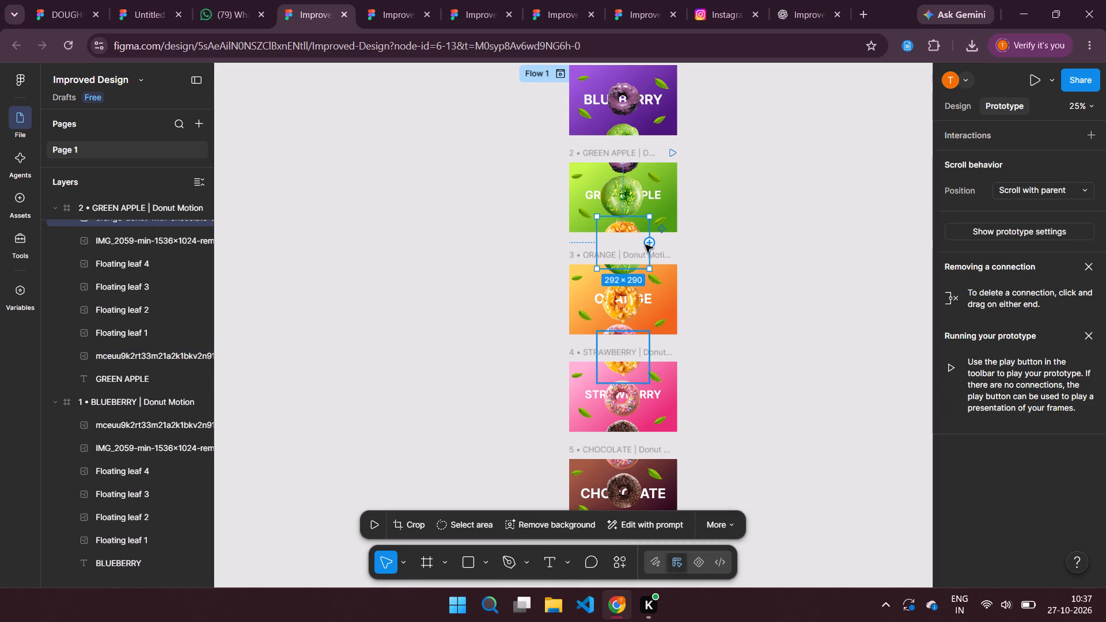
drag(647, 244, 639, 291)
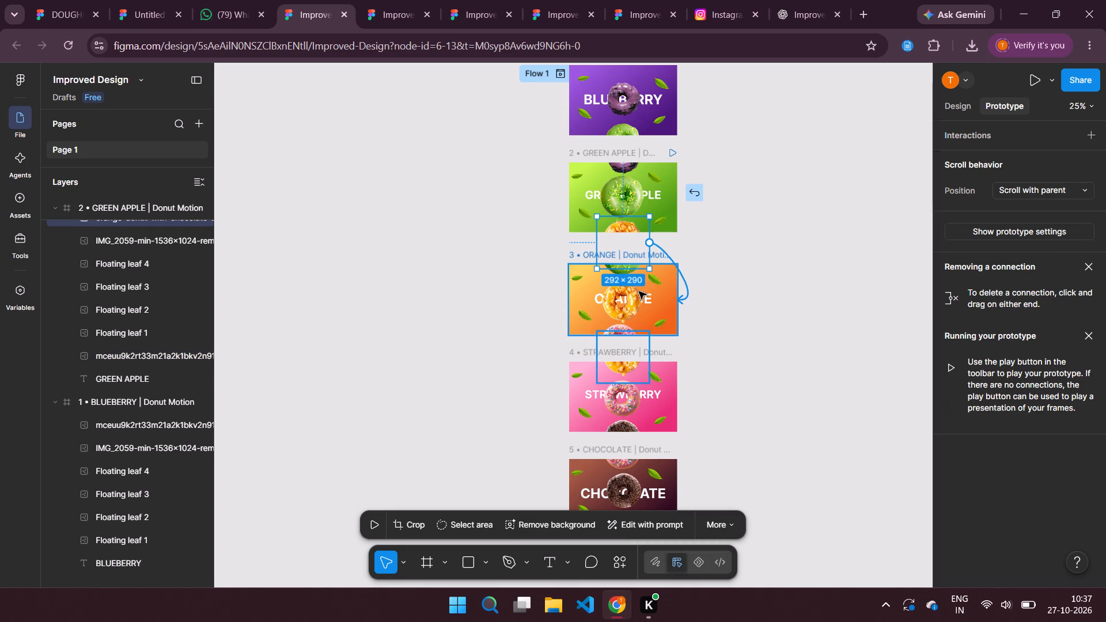
drag(639, 291, 619, 295)
drag(619, 295, 668, 294)
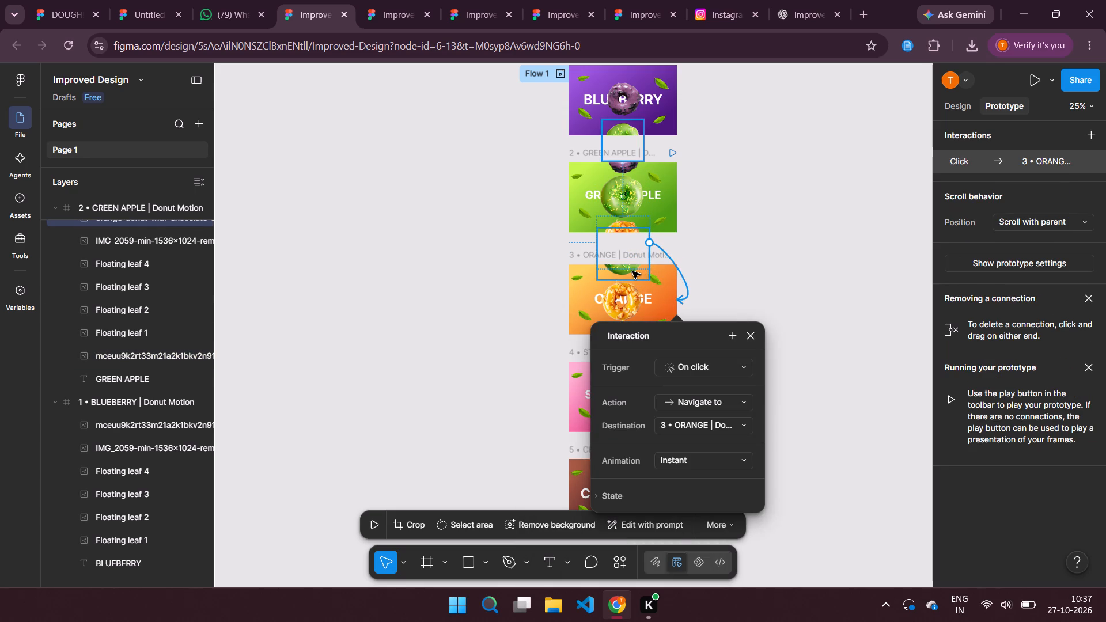
Link the green donut copy atop the ORANGE screen to the GREEN APPLE frame with On drag, Navigate to, Smart animate, Ease out, 300ms.
click(632, 271)
drag(590, 252, 604, 197)
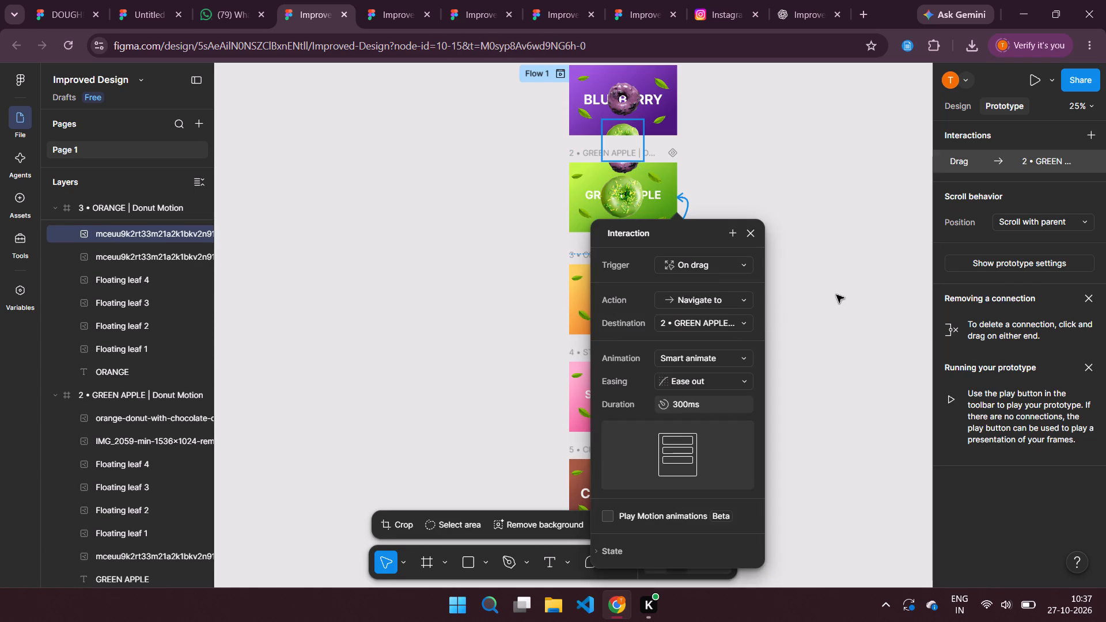
click(836, 295)
Link the main orange donut on the ORANGE screen to the GREEN APPLE frame with On click, Navigate to, Instant.
scroll(836, 295, down, 1)
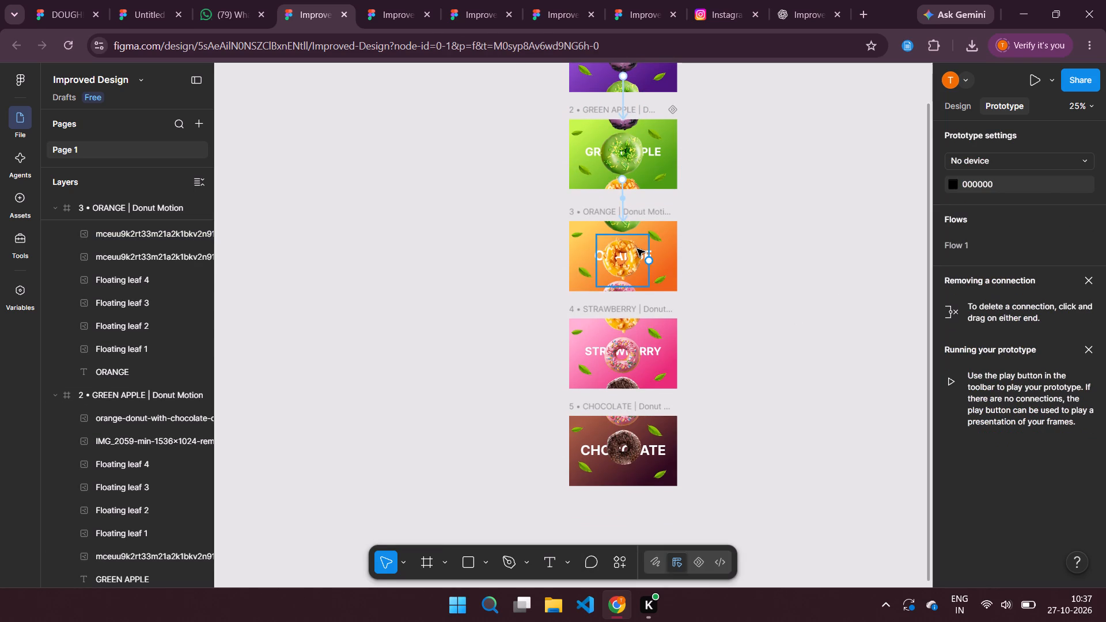
click(630, 252)
drag(646, 261, 653, 251)
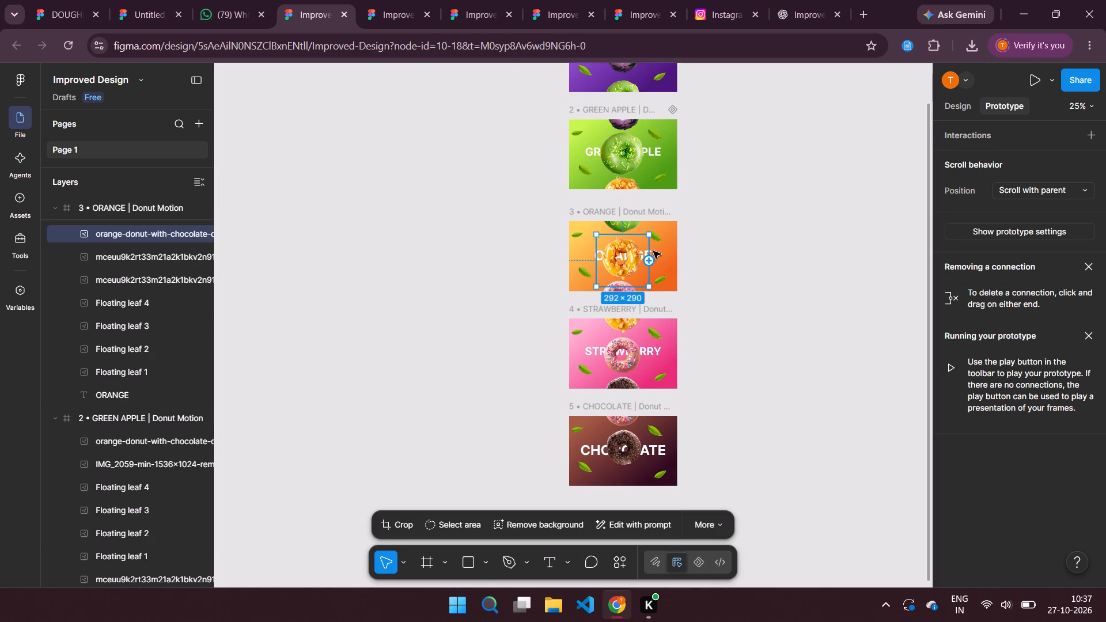
drag(653, 251, 634, 186)
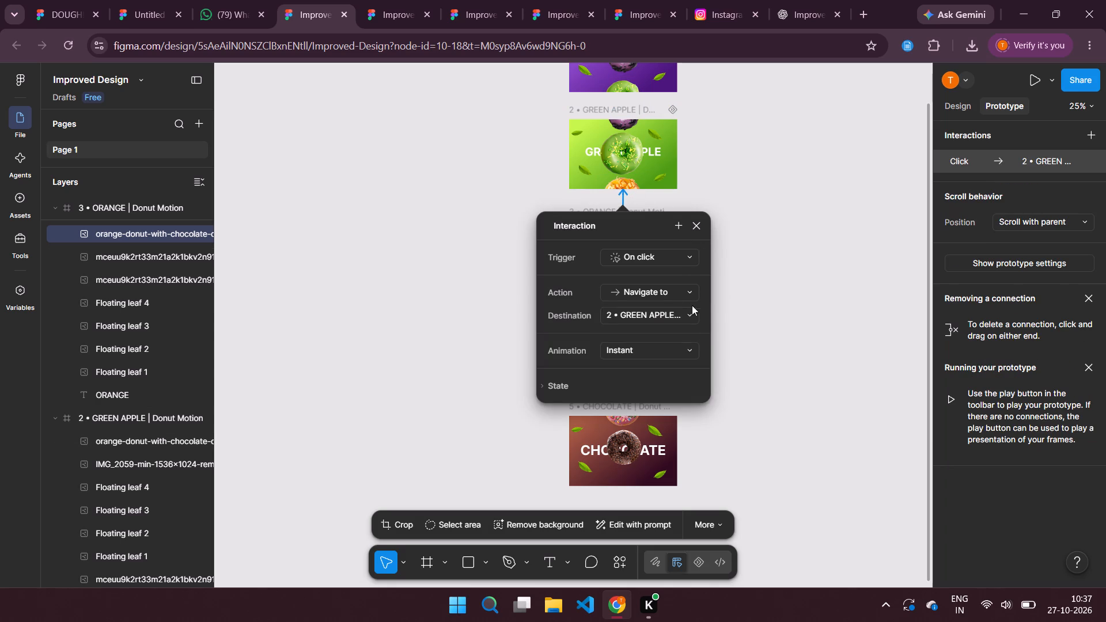
click(726, 304)
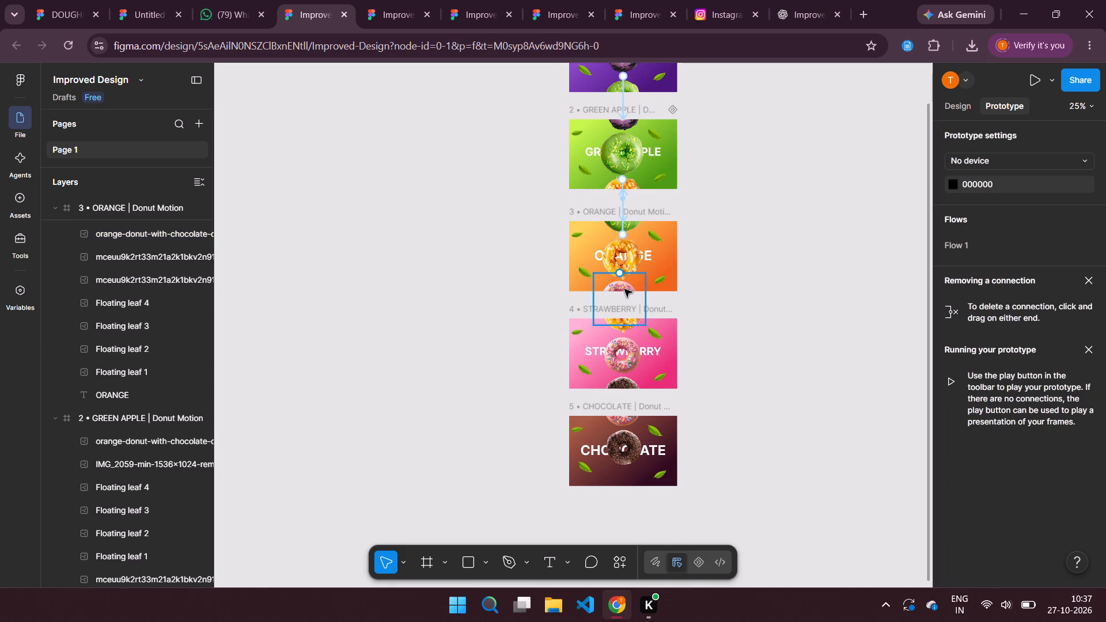
Link the strawberry donut copy at the ORANGE screen's bottom edge to the STRAWBERRY frame with On click, Navigate to, Instant.
click(621, 285)
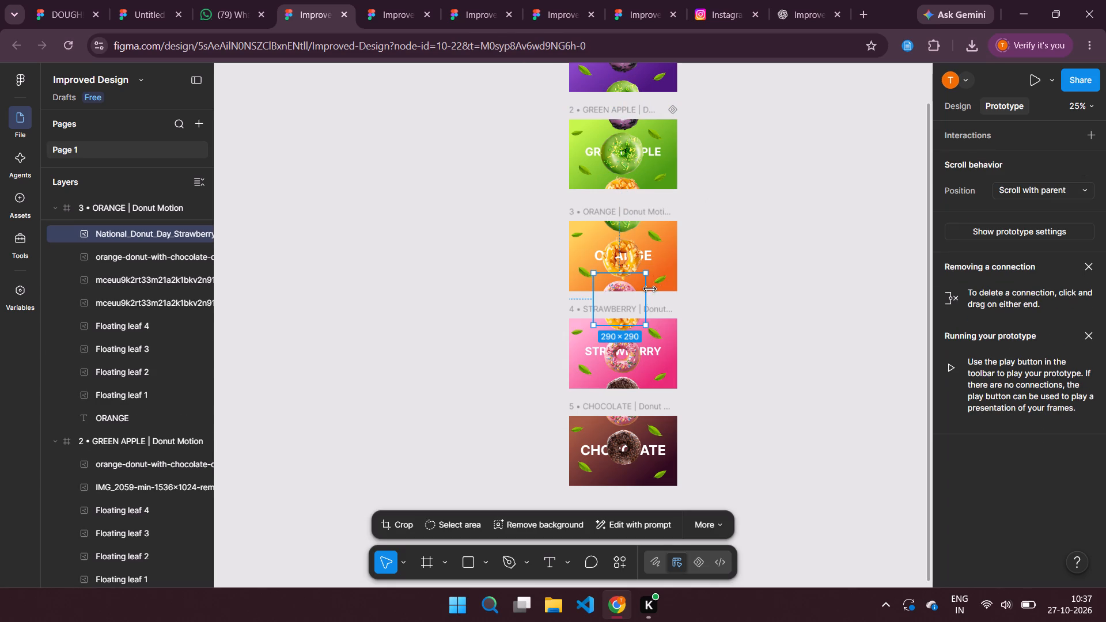
drag(647, 301, 627, 353)
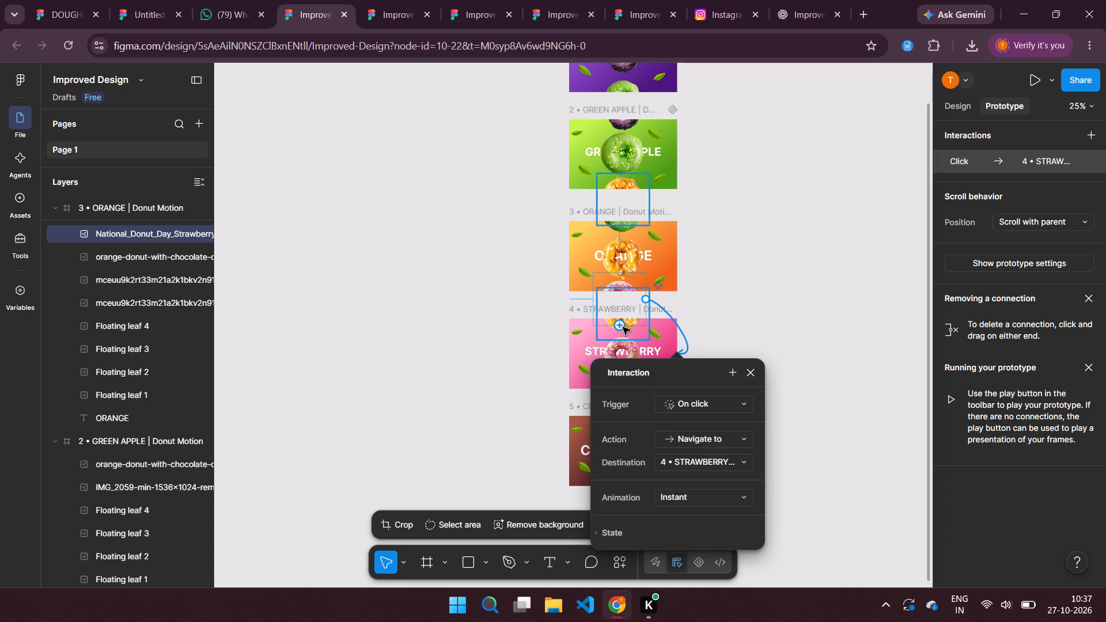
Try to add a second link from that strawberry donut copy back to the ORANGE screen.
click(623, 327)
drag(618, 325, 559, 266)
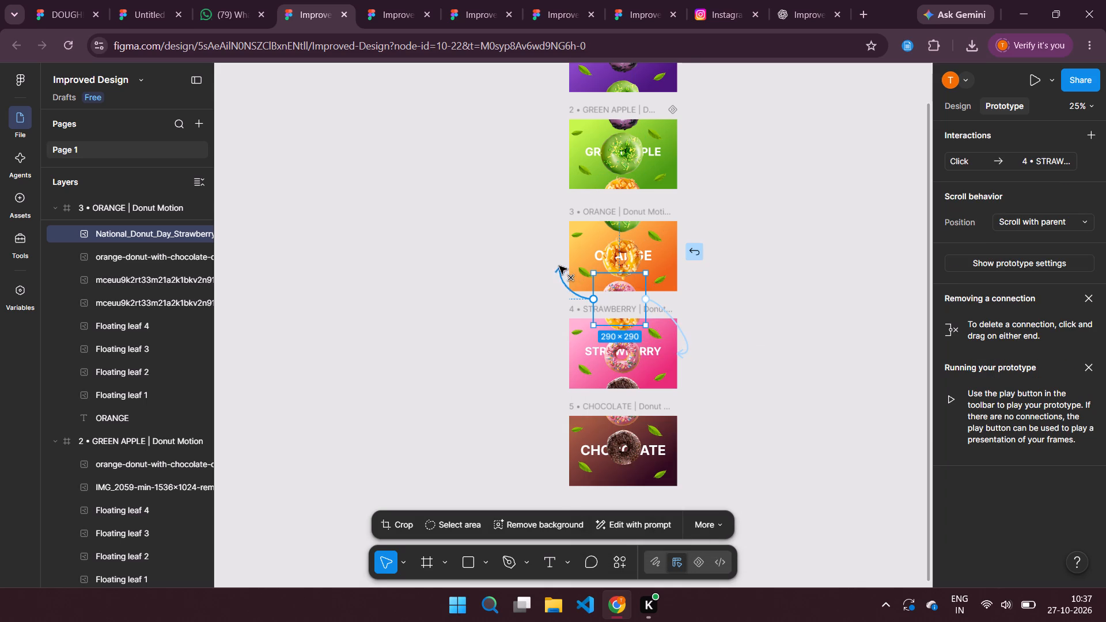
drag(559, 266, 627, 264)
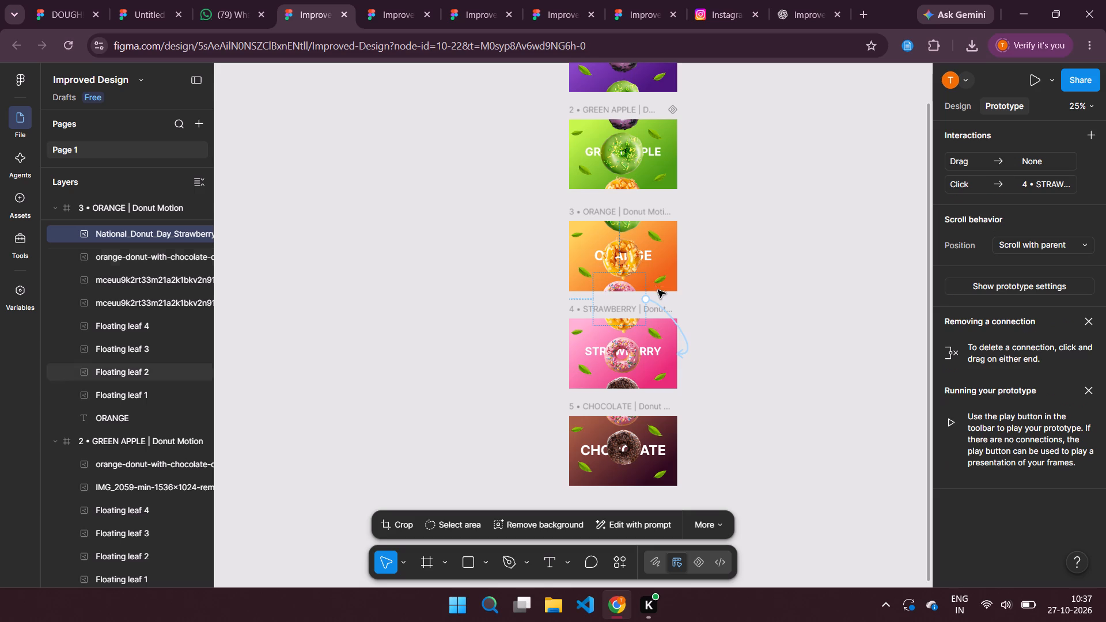
Link the main chocolate donut on the CHOCOLATE screen to the STRAWBERRY frame with On click, Navigate to, Instant.
scroll(637, 400, down, 1)
scroll(637, 400, left, 1)
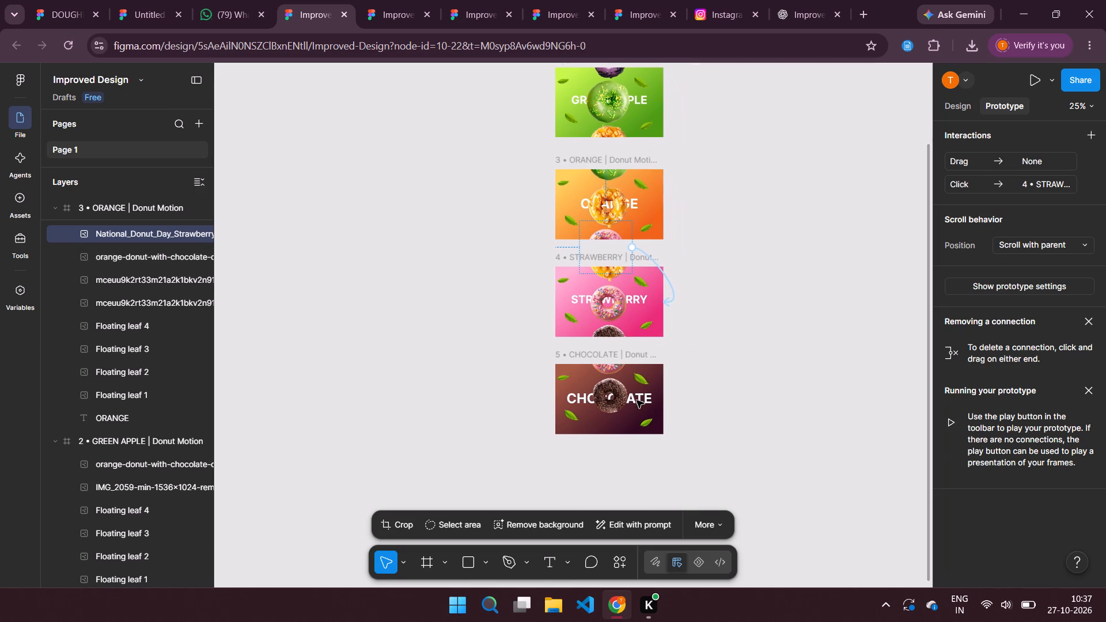
scroll(637, 400, left, 1)
click(621, 393)
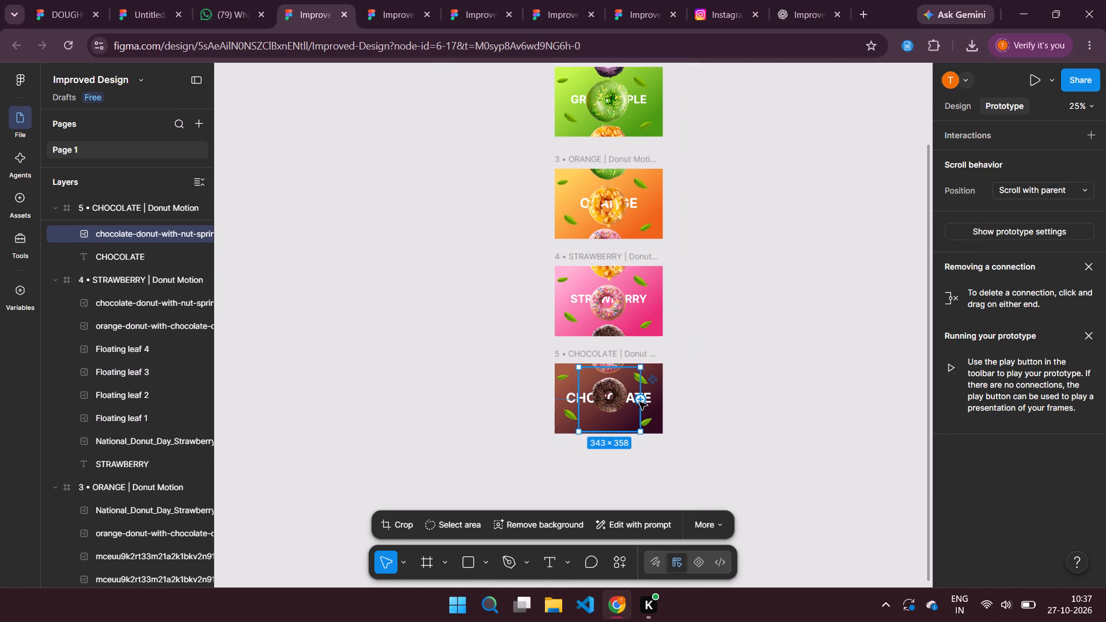
drag(639, 402, 615, 335)
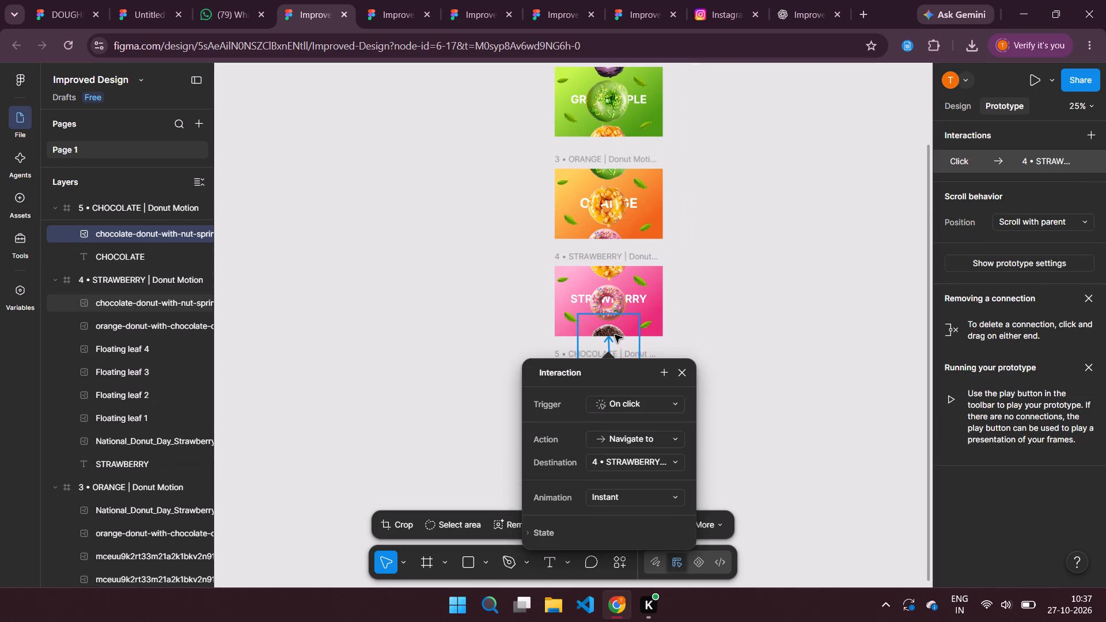
click(715, 352)
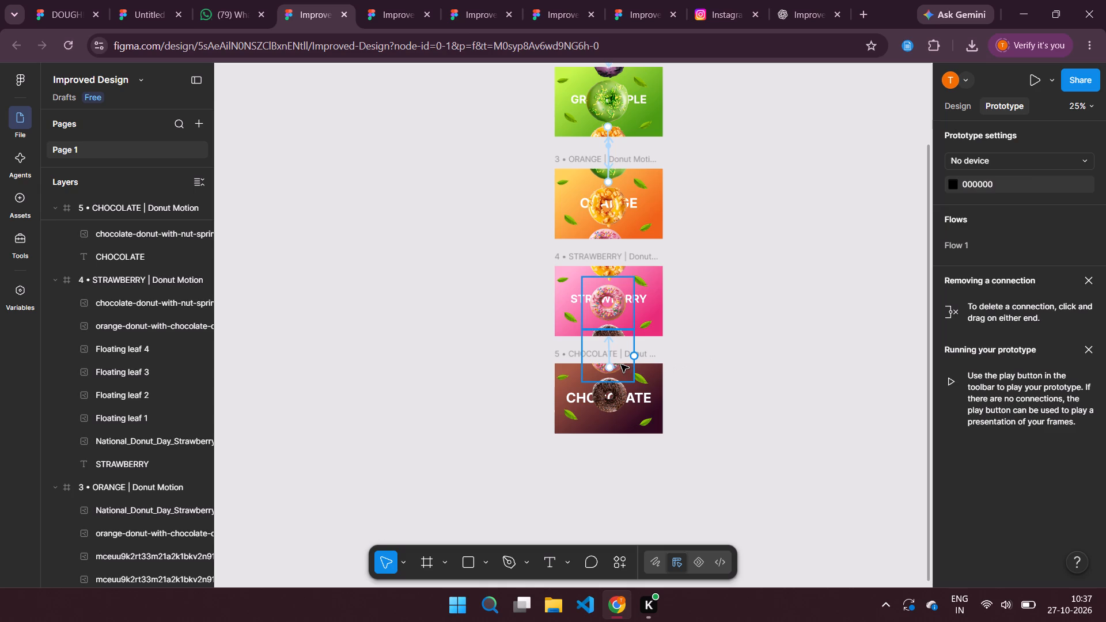
Link the strawberry donut copy atop the CHOCOLATE screen to the STRAWBERRY frame with On click, Navigate to, Instant.
click(620, 365)
drag(639, 356, 668, 322)
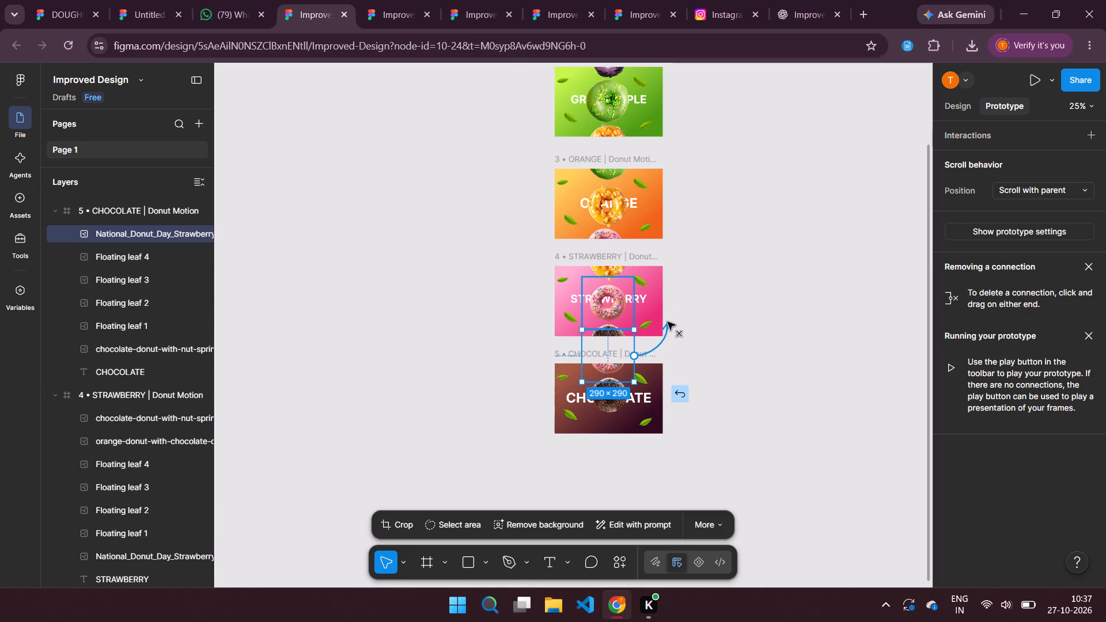
drag(668, 322, 635, 301)
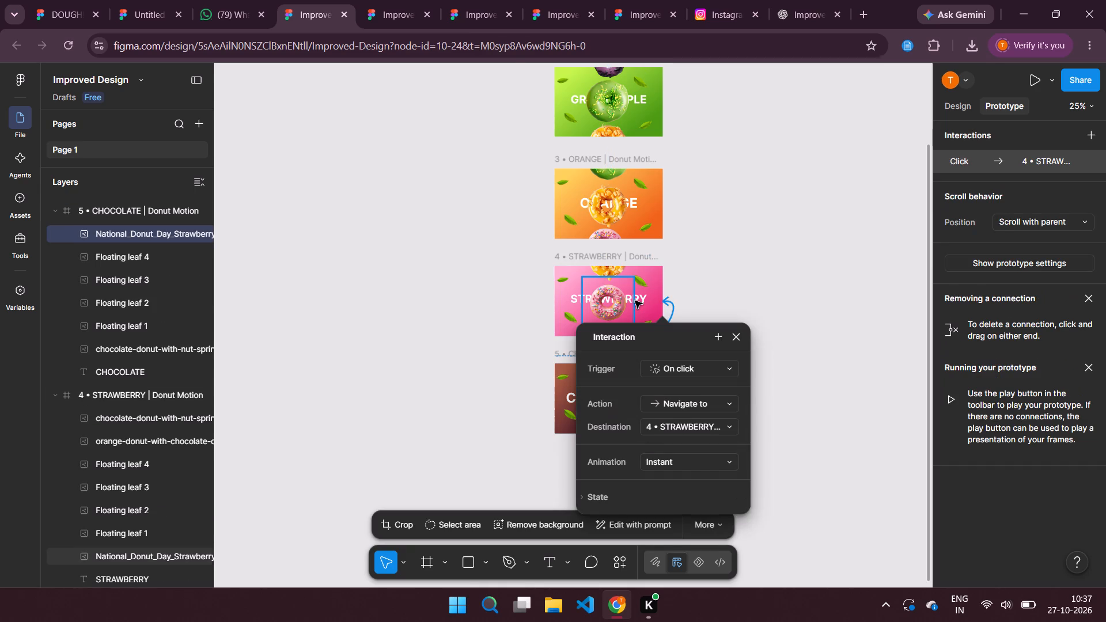
click(860, 391)
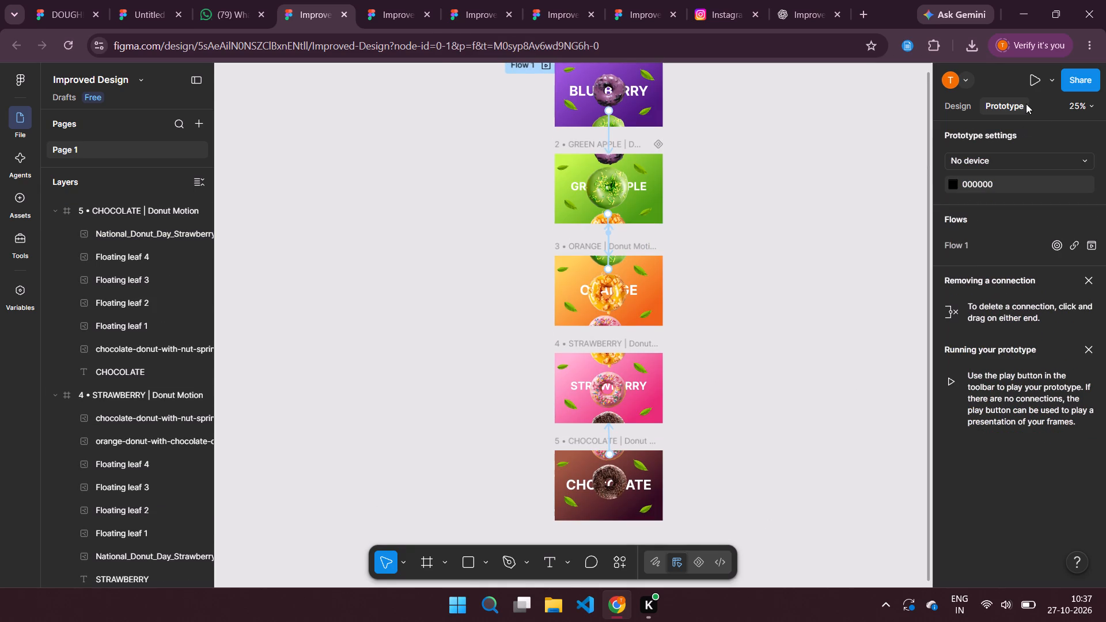
Preview the prototype, advance through the flavour screens to check the transitions, and return to the design file.
click(1029, 86)
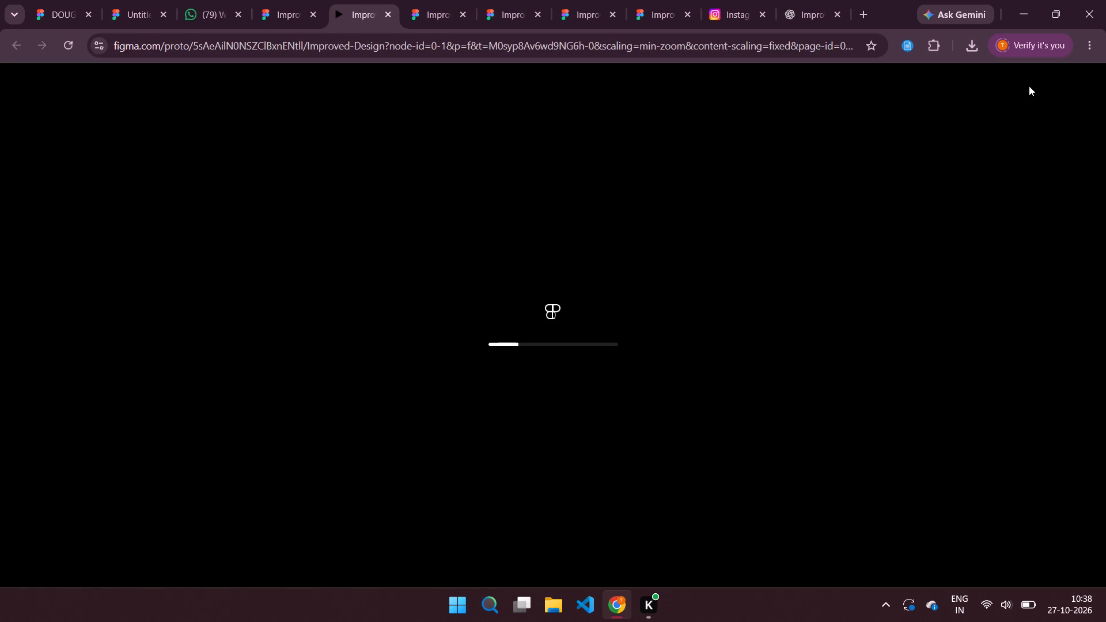
key(Right)
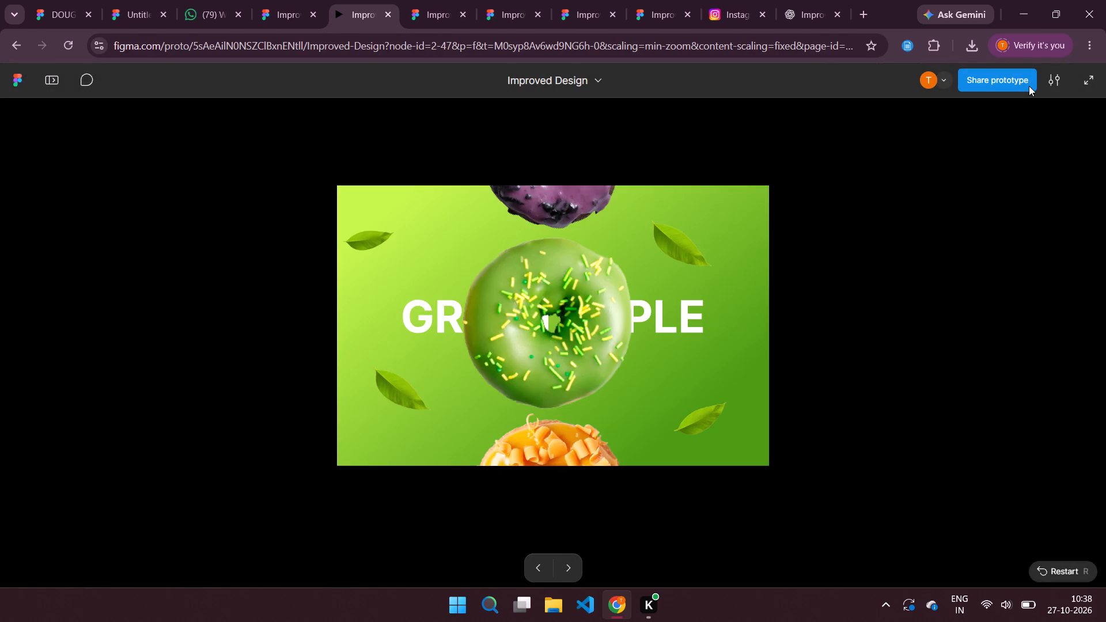
key(Right)
key(Right)
key(Right)
key(Right)
key(Right)
key(Right)
key(Right)
key(Right)
key(Right)
key(Right)
key(Right)
key(Right)
key(Right)
key(Right)
key(Right)
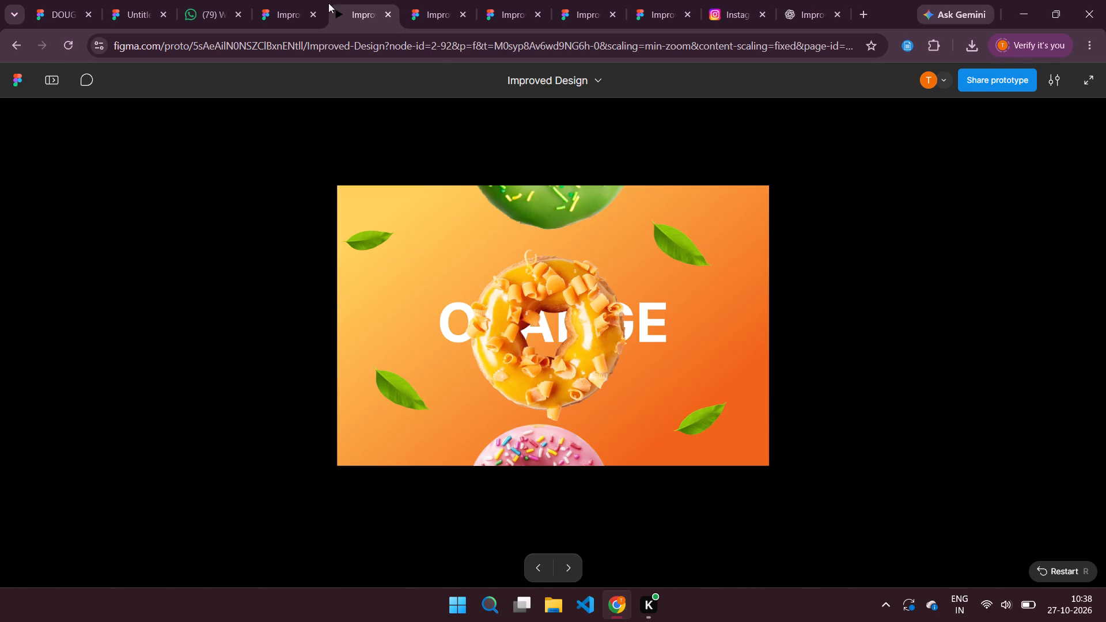
click(285, 0)
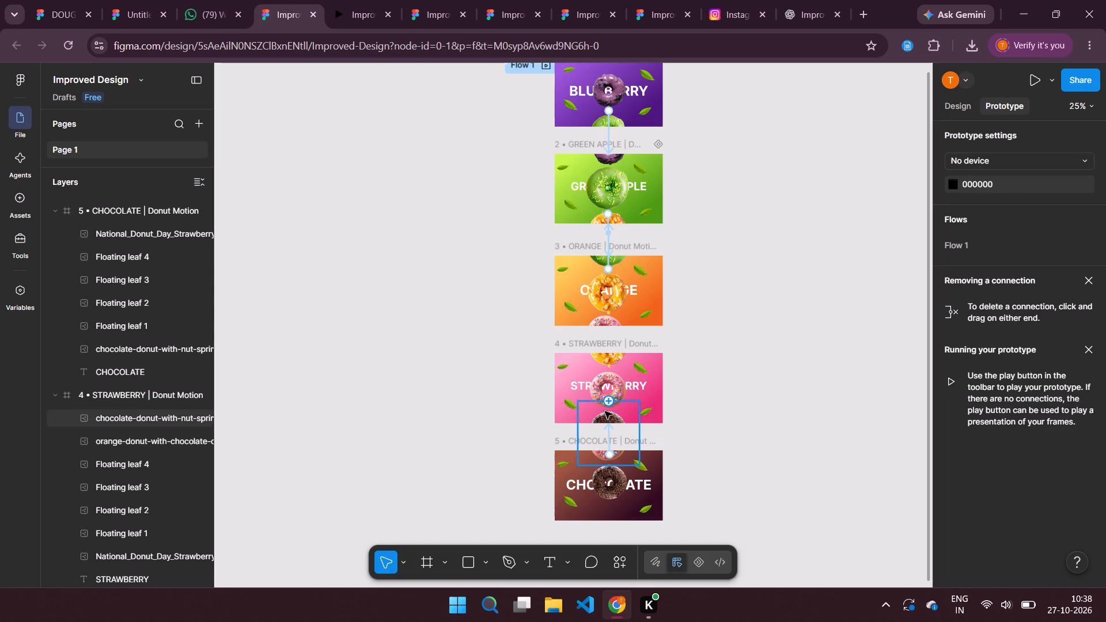
Change the CHOCOLATE screen's strawberry donut copy link to a Slide in animation with direction Down, Ease out, 300ms.
click(605, 443)
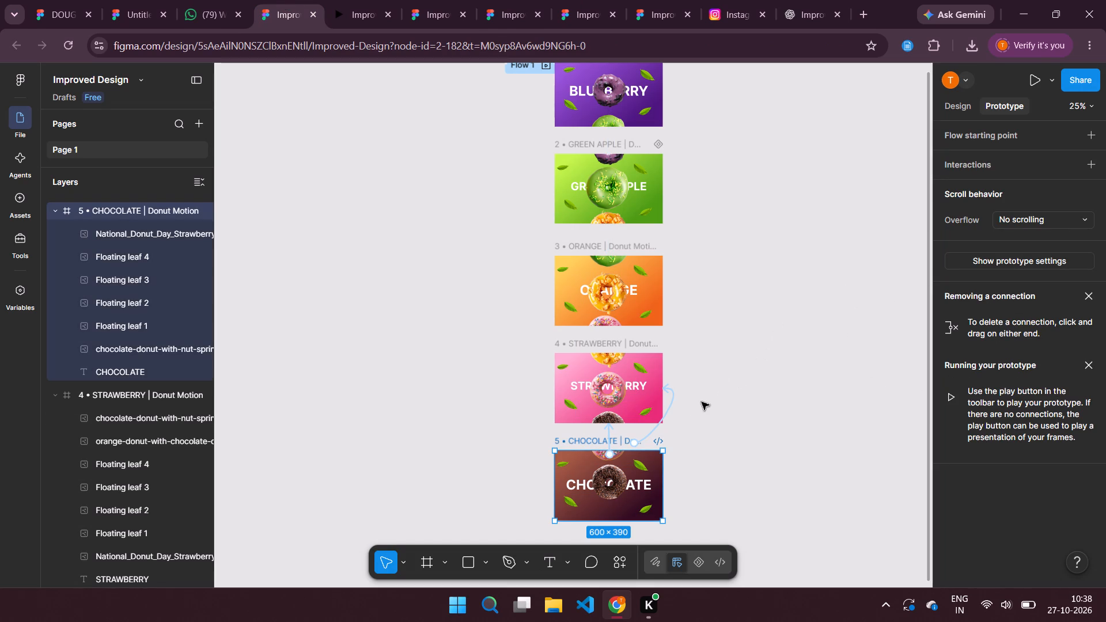
click(659, 427)
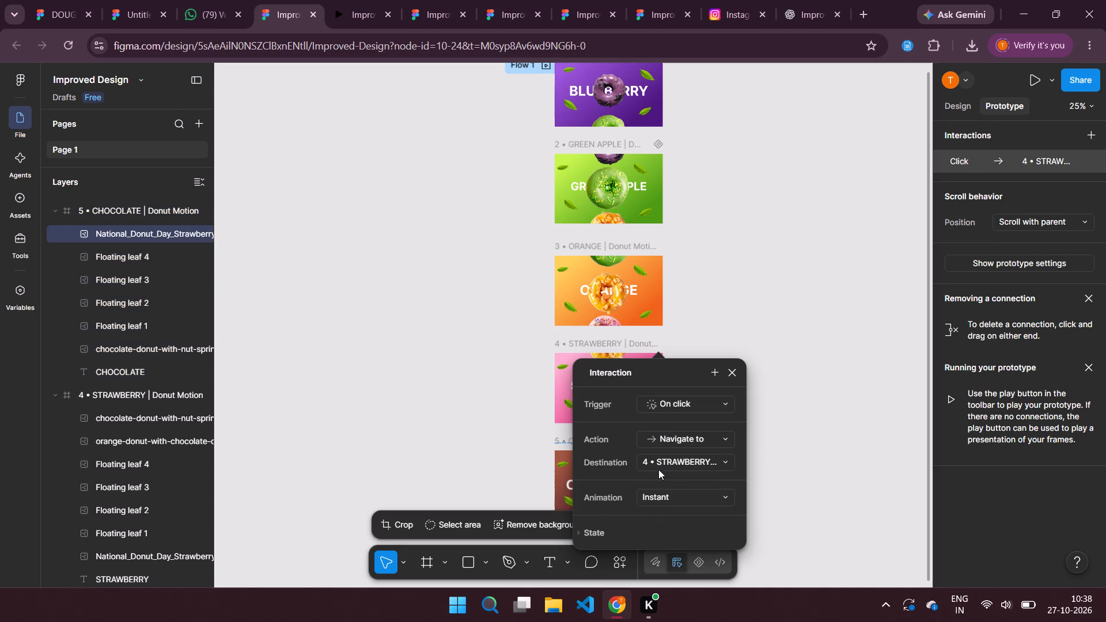
click(668, 495)
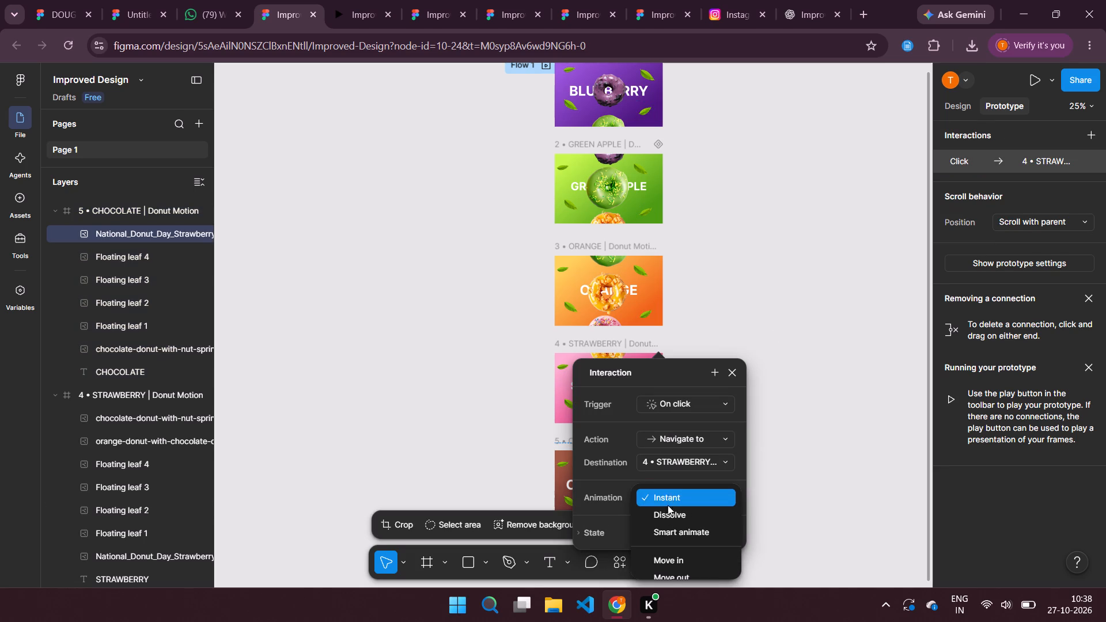
scroll(672, 526, down, 1)
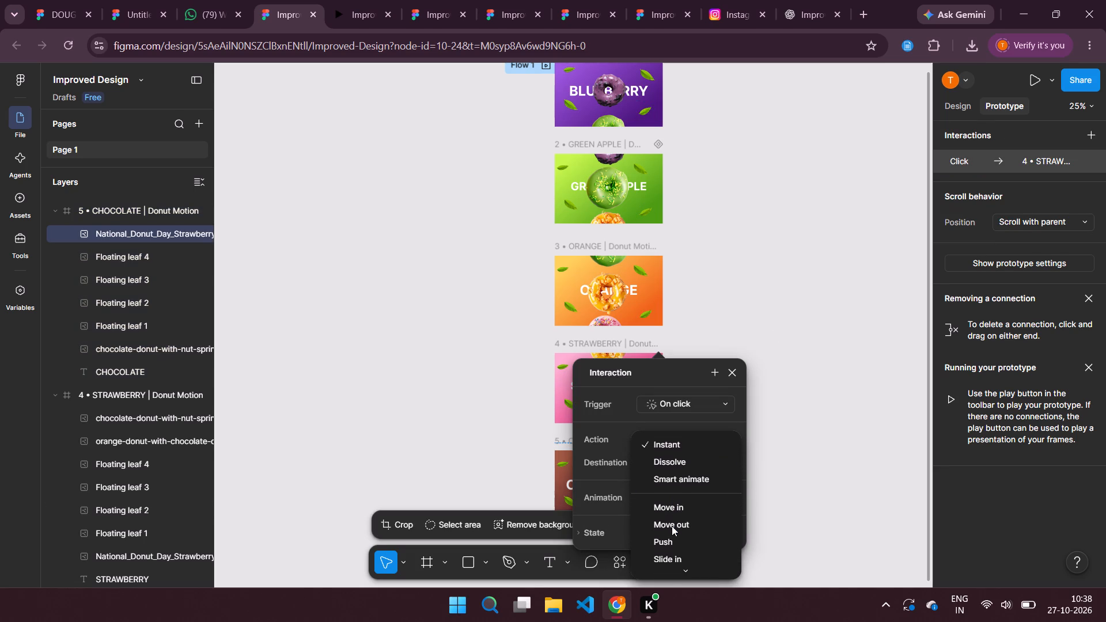
scroll(672, 526, down, 2)
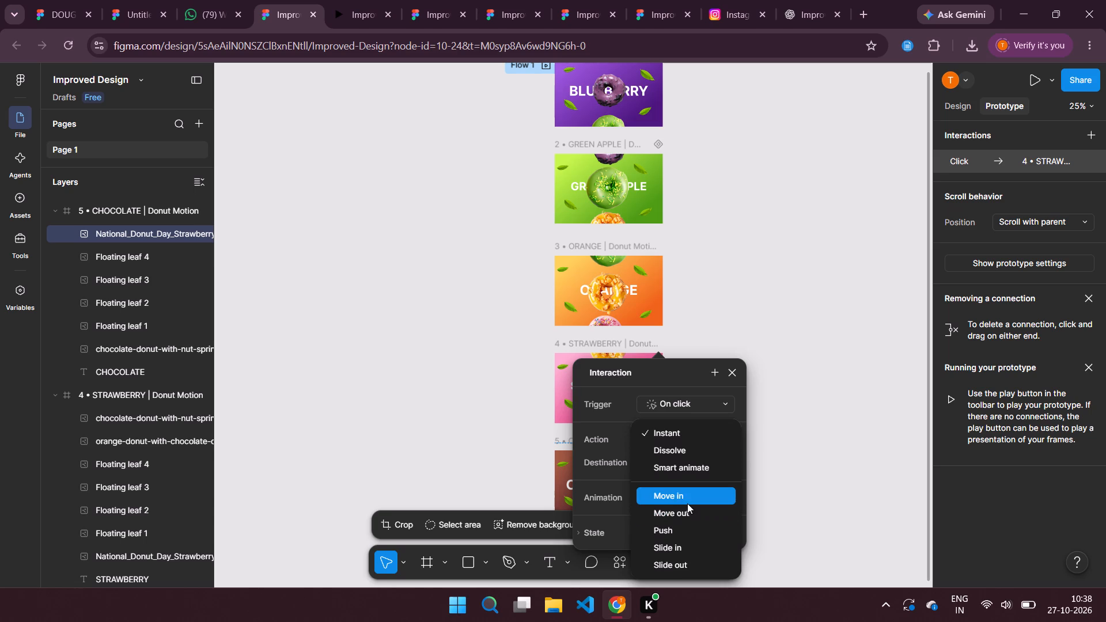
click(685, 511)
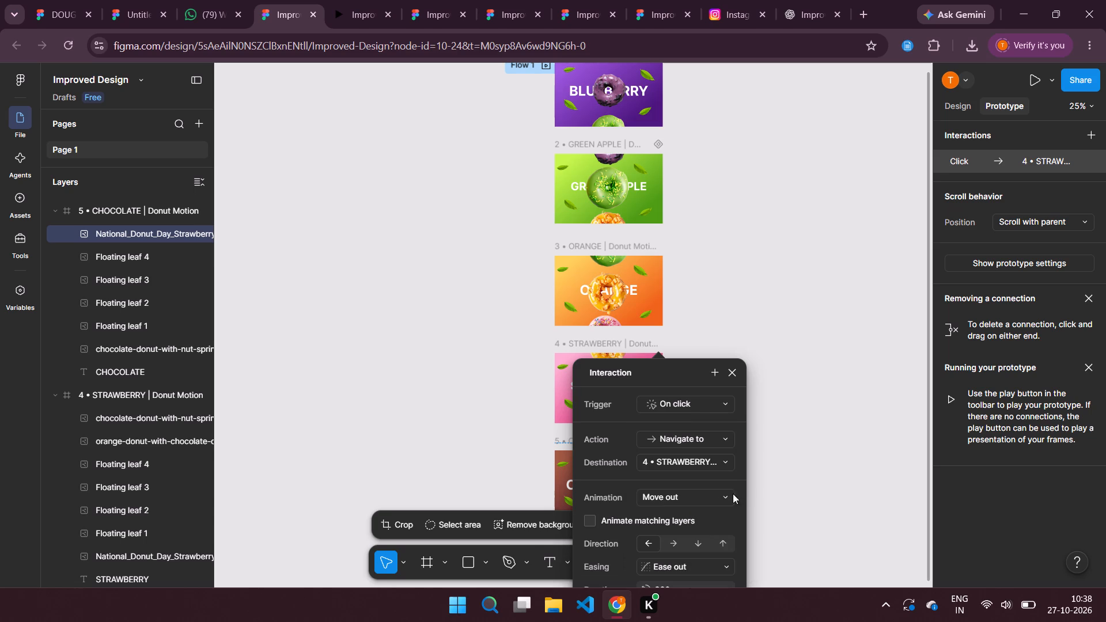
scroll(676, 513, down, 3)
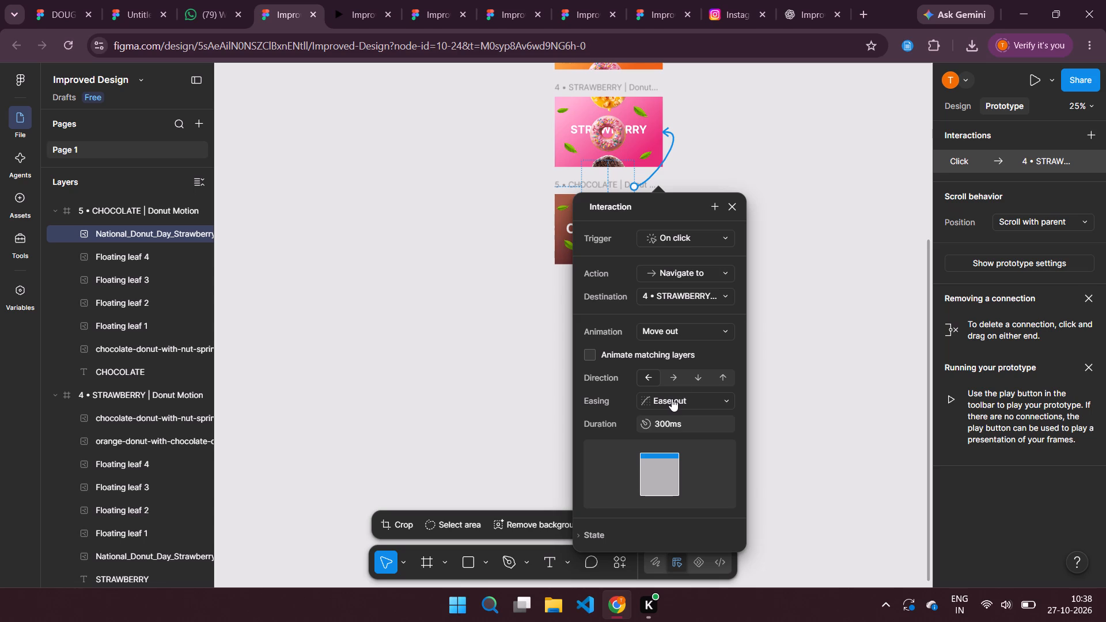
click(714, 329)
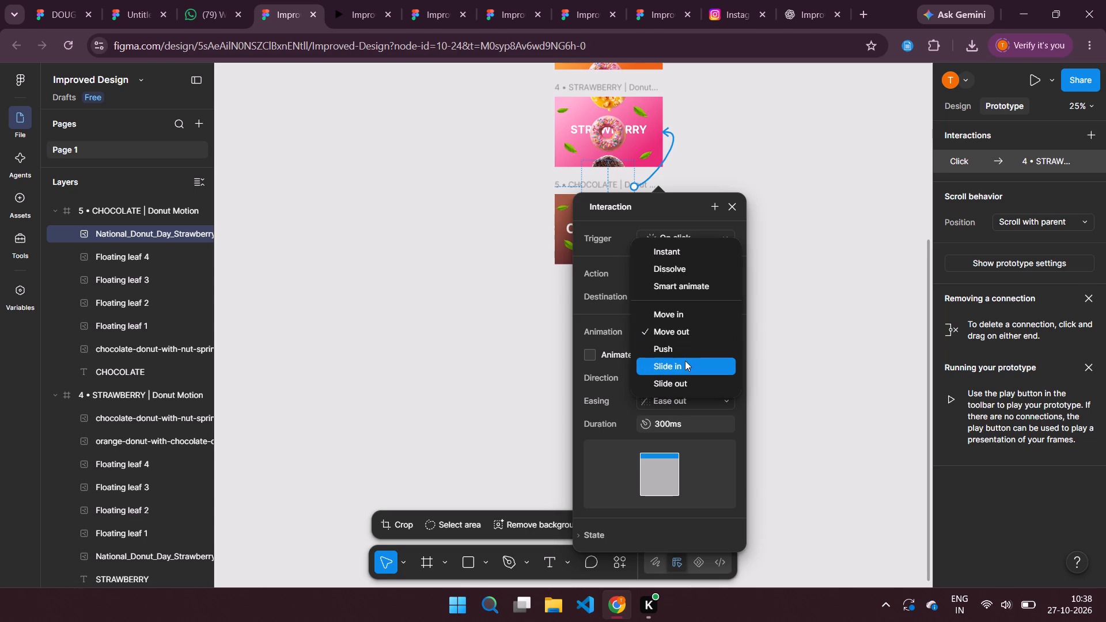
click(690, 355)
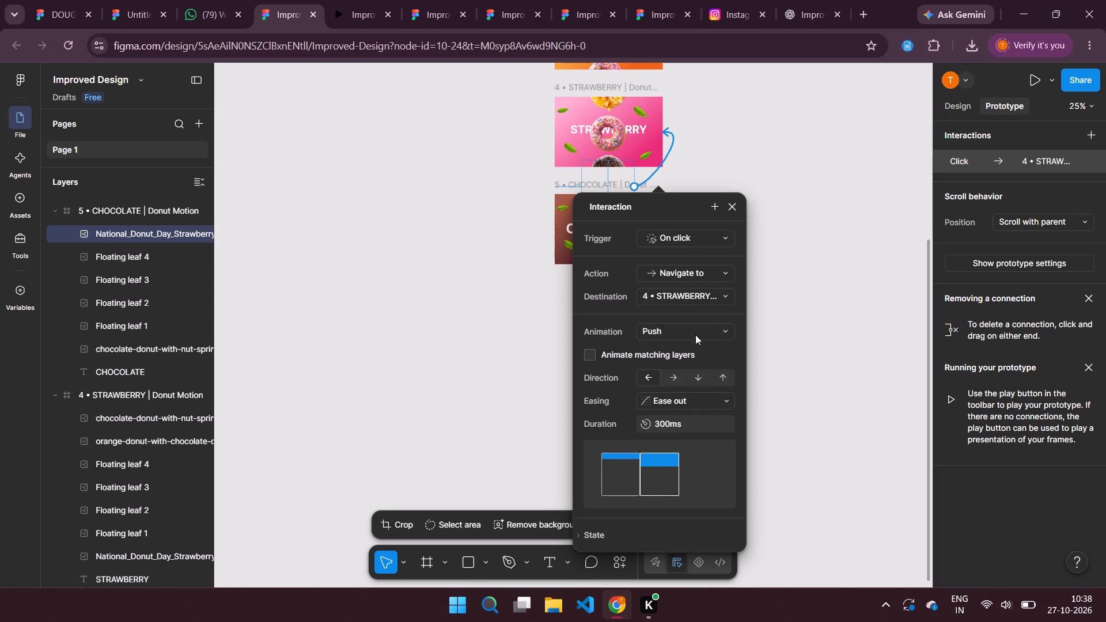
click(698, 331)
click(693, 343)
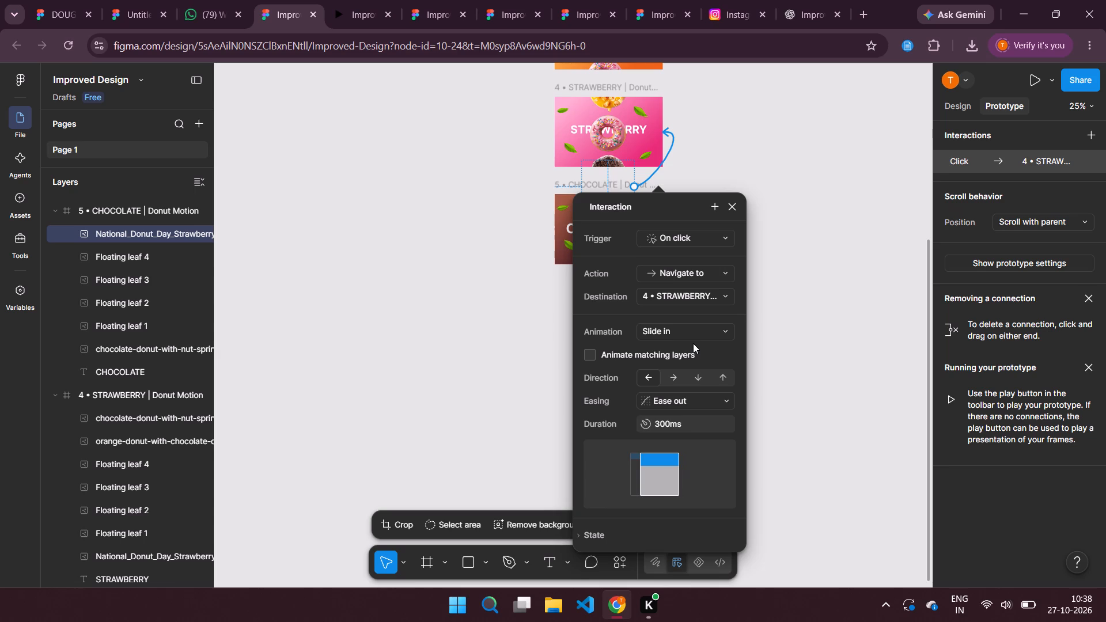
click(696, 381)
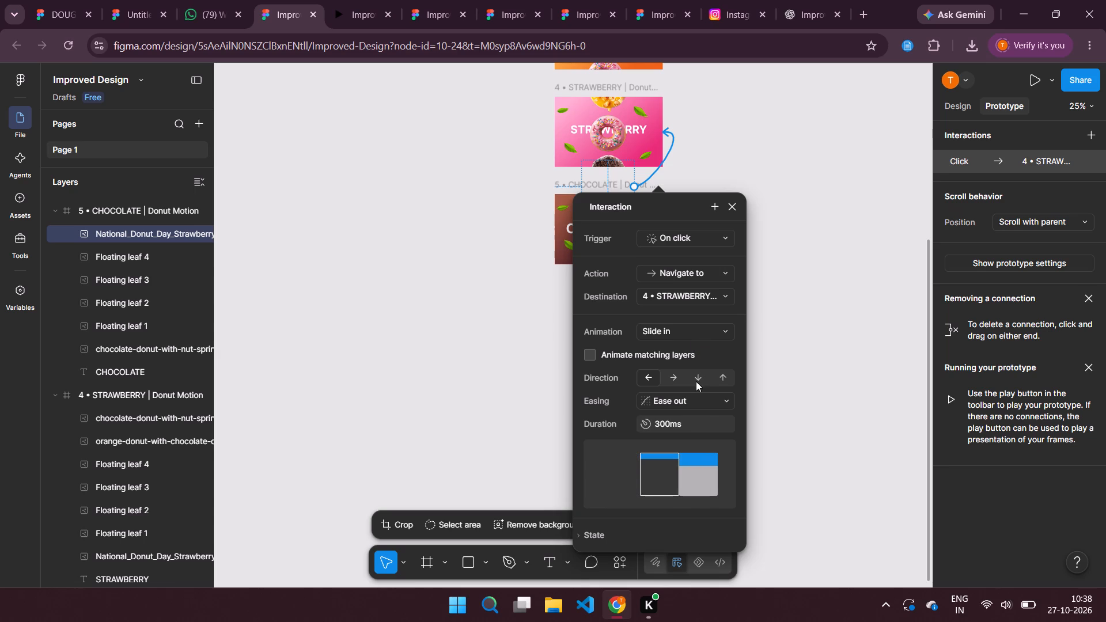
click(767, 376)
Change the main chocolate donut's link to the STRAWBERRY frame to Slide in, direction Down, Ease out, 300ms.
click(605, 191)
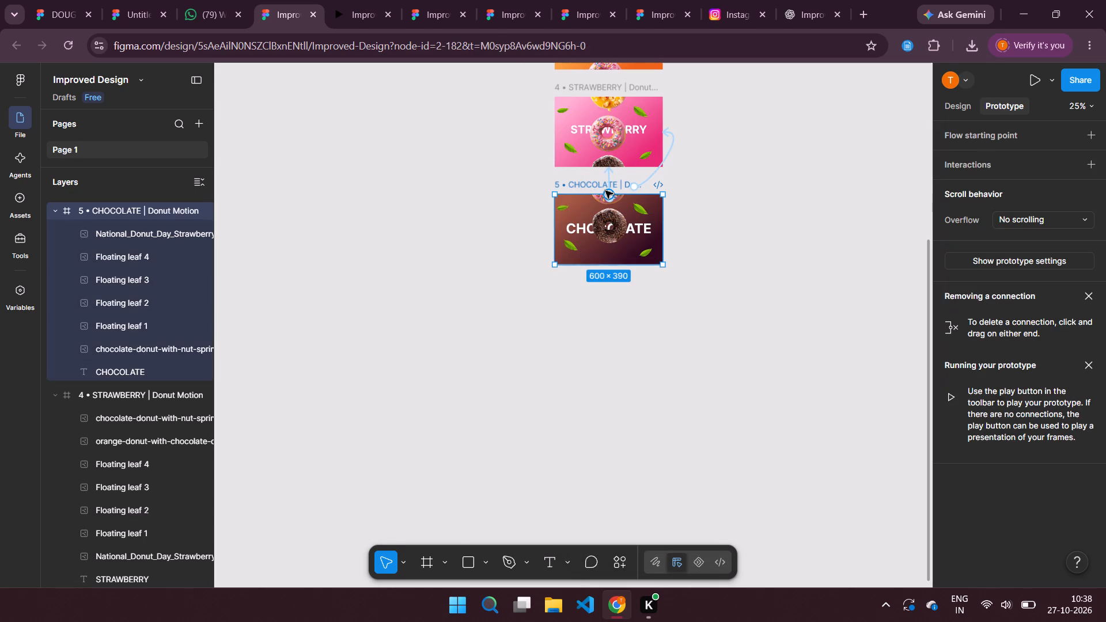
click(606, 173)
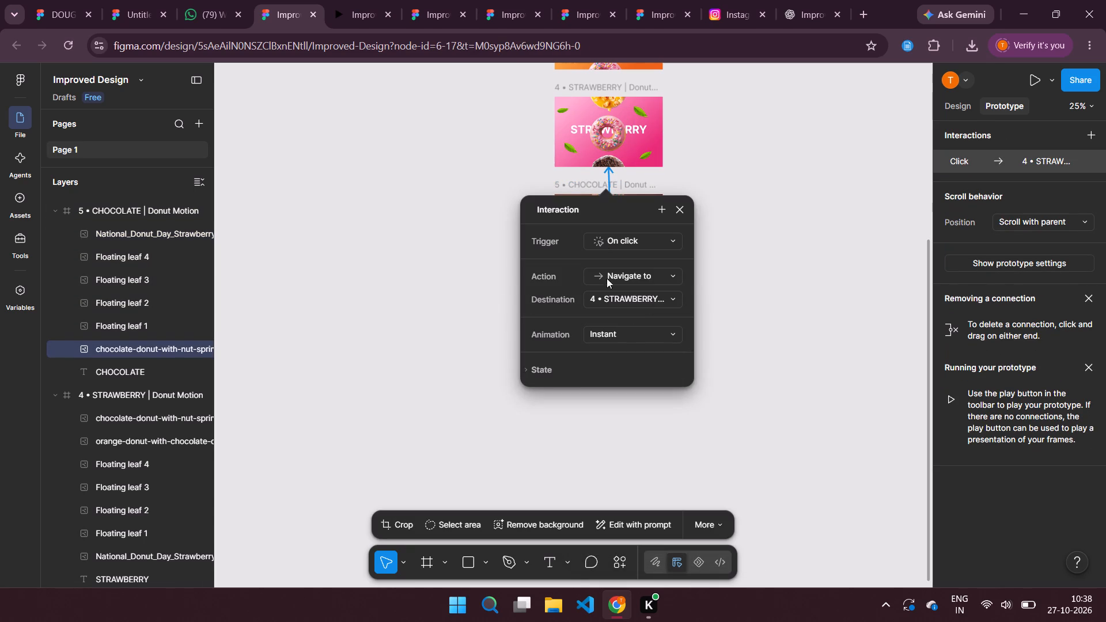
click(626, 334)
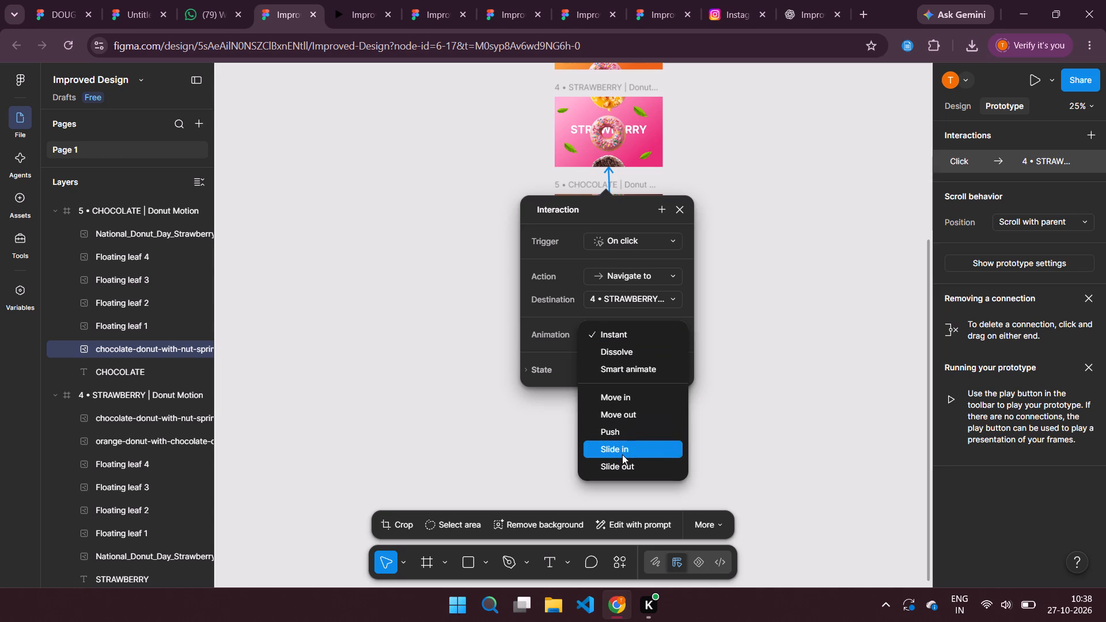
click(622, 454)
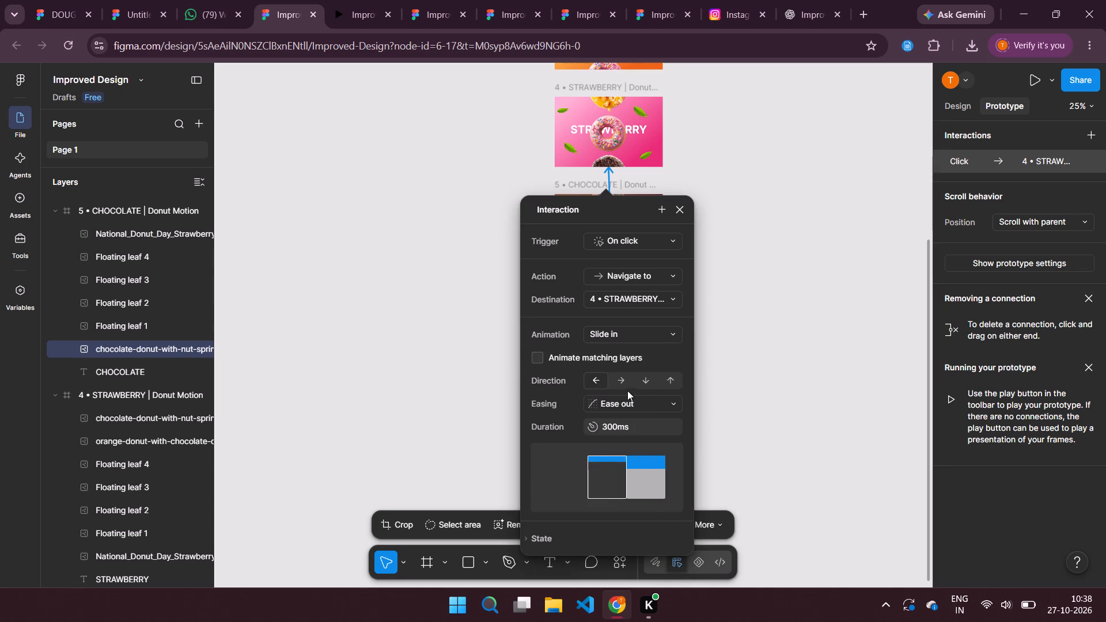
click(643, 380)
click(743, 272)
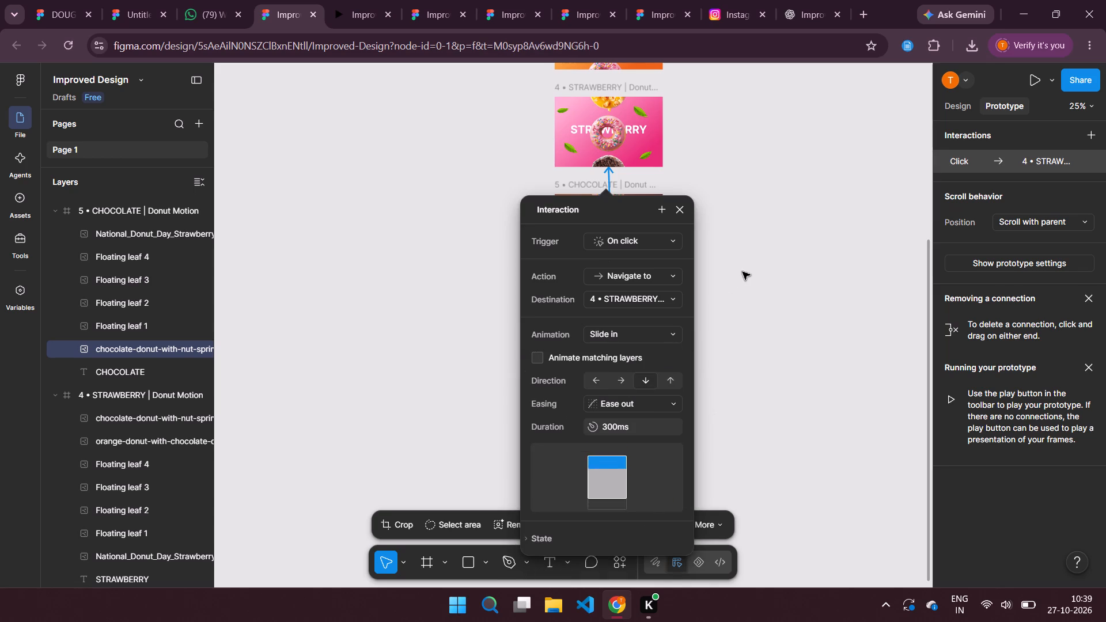
Link the main orange donut on the ORANGE screen to the STRAWBERRY frame with On drag, Navigate to, Slide in, Down, Ease out, 300ms.
scroll(743, 272, up, 1)
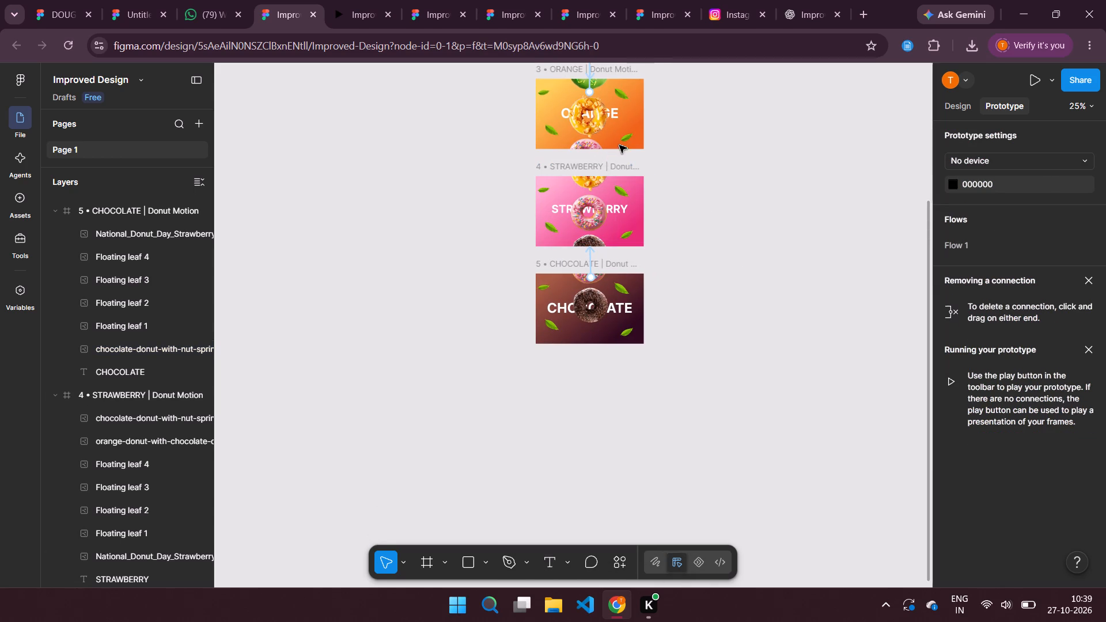
click(619, 145)
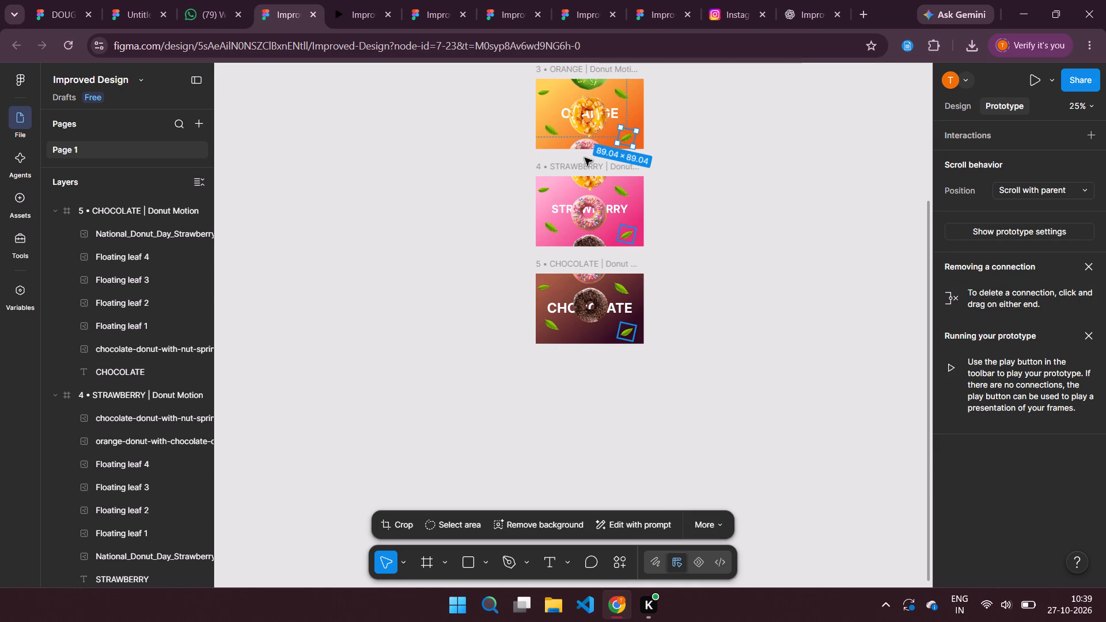
click(585, 158)
scroll(757, 196, up, 1)
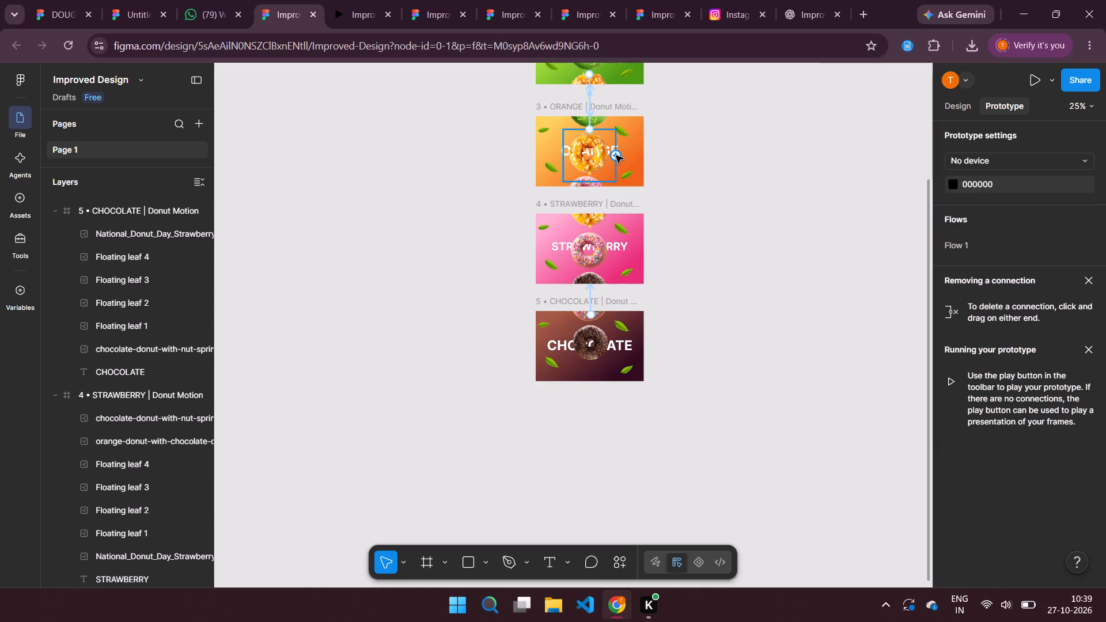
drag(616, 155, 594, 217)
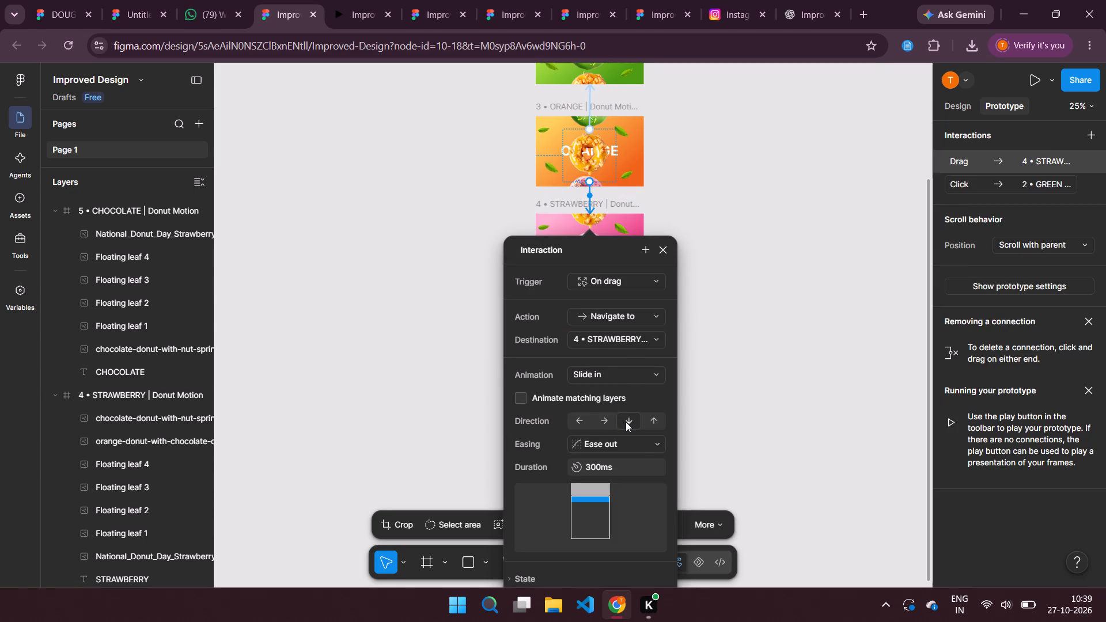
click(764, 213)
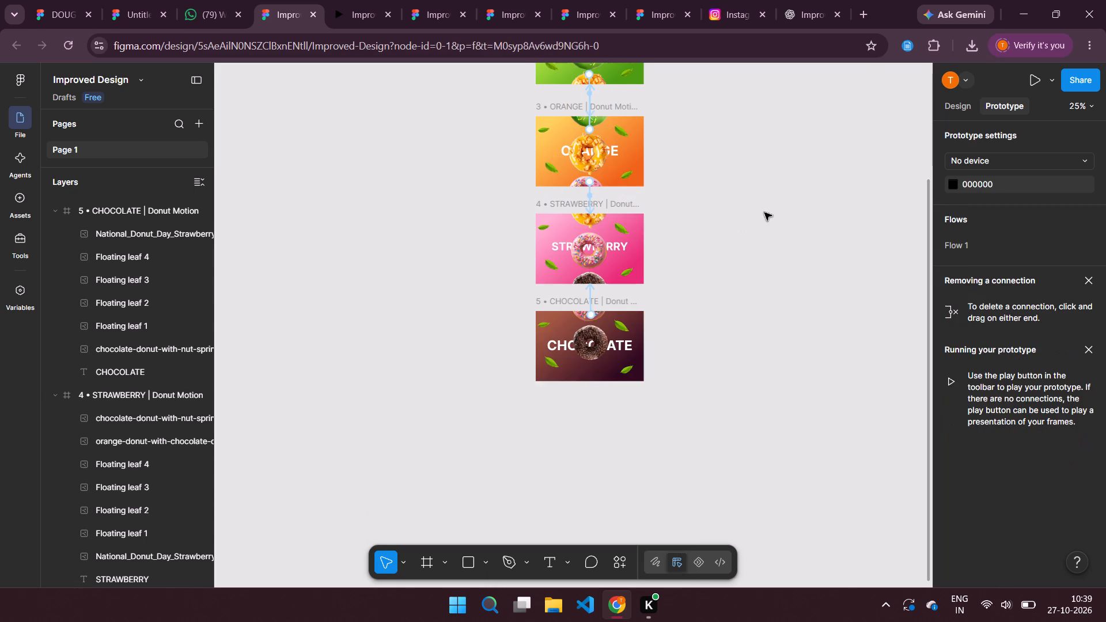
Examine the main green donut's On drag link to the ORANGE frame and its available easing options.
scroll(764, 213, up, 1)
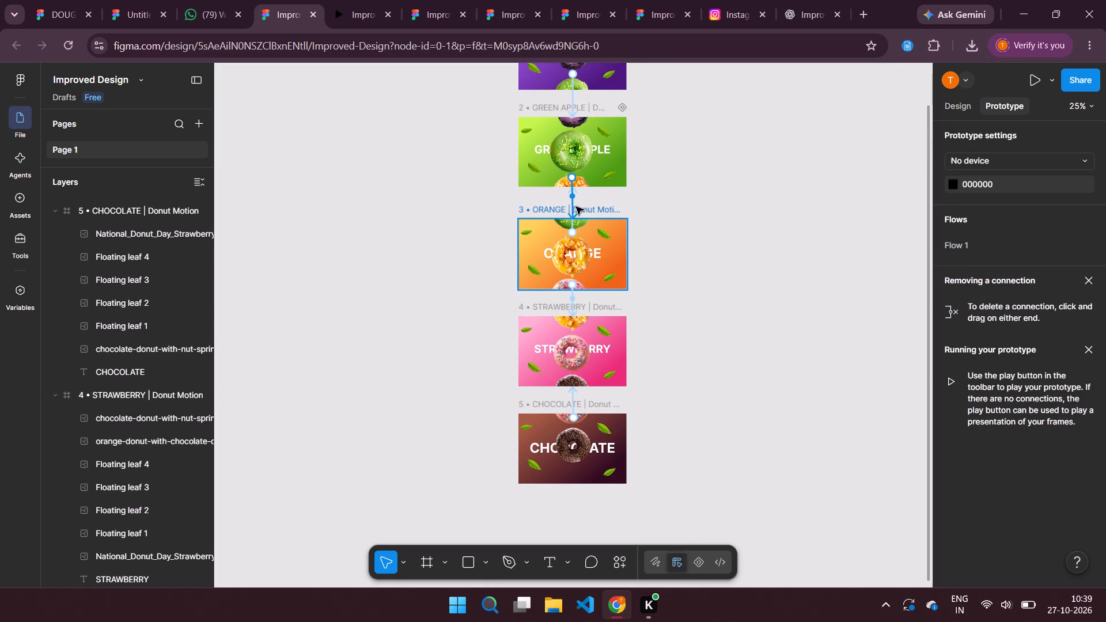
click(569, 200)
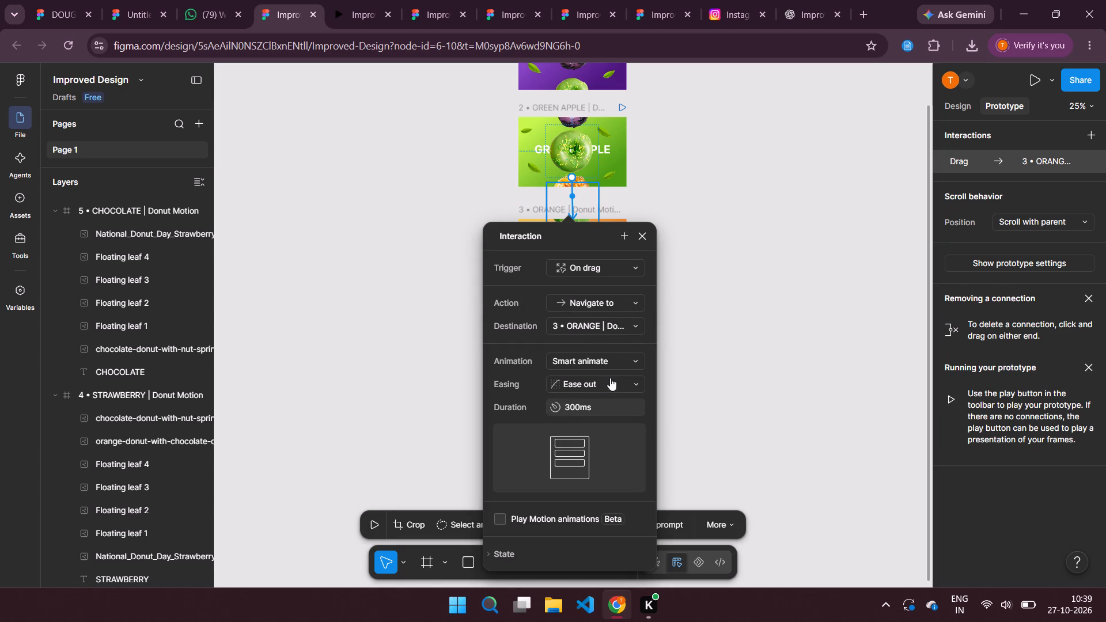
scroll(620, 361, down, 2)
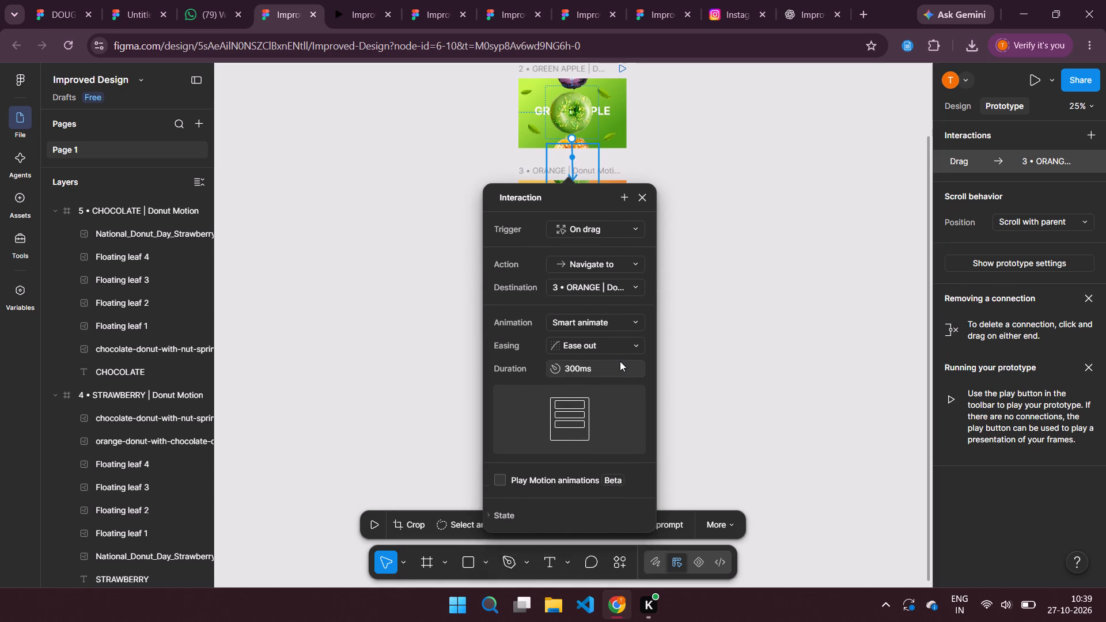
scroll(620, 361, down, 1)
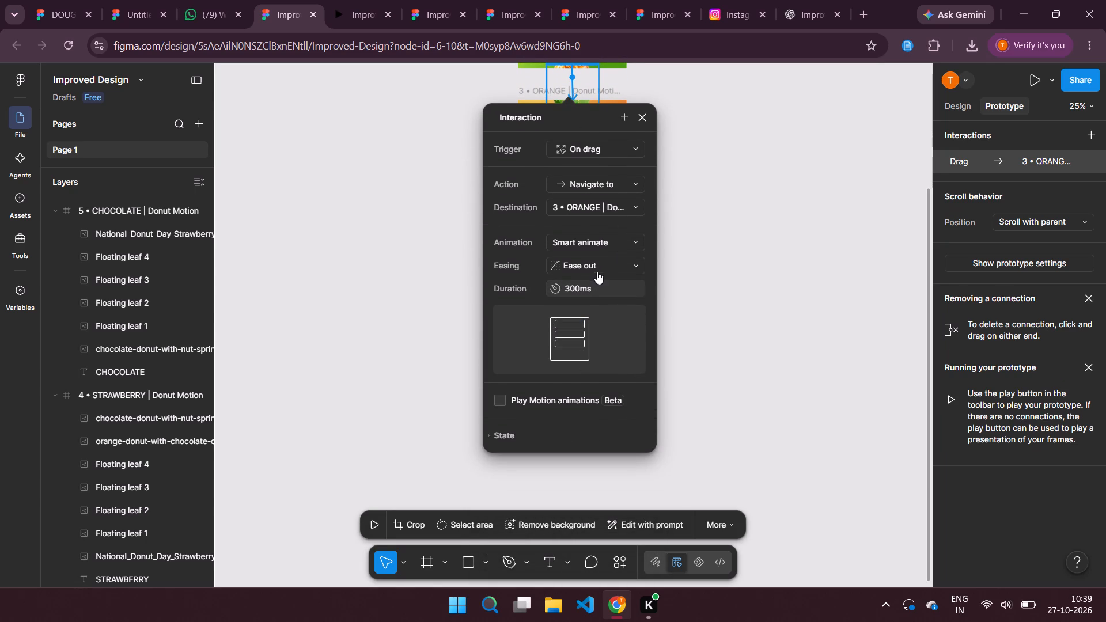
click(606, 266)
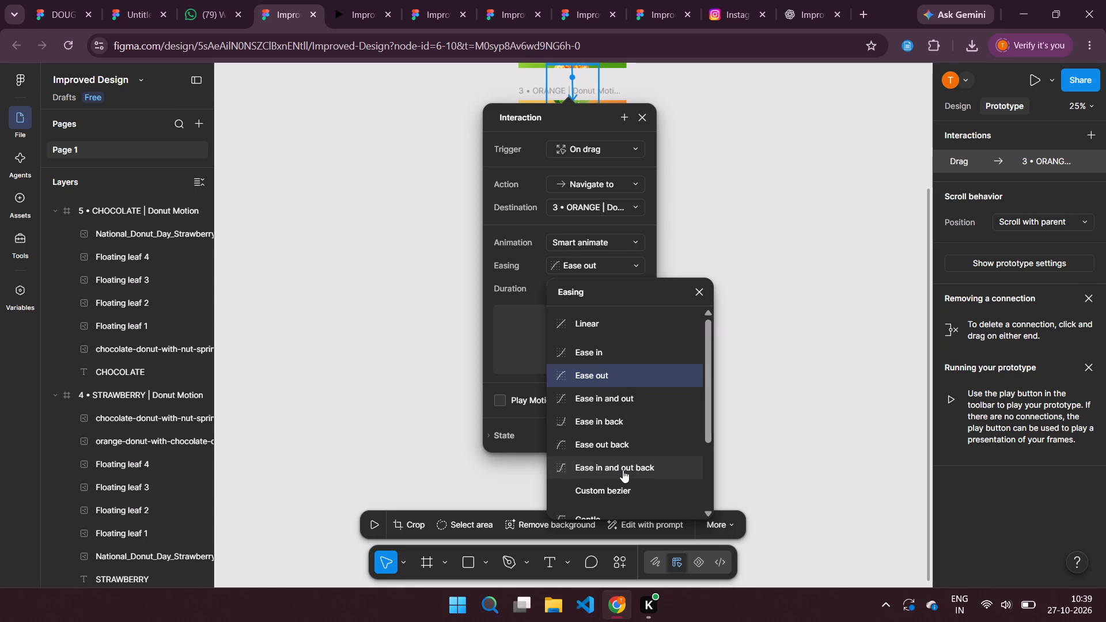
scroll(623, 471, down, 3)
scroll(623, 471, up, 2)
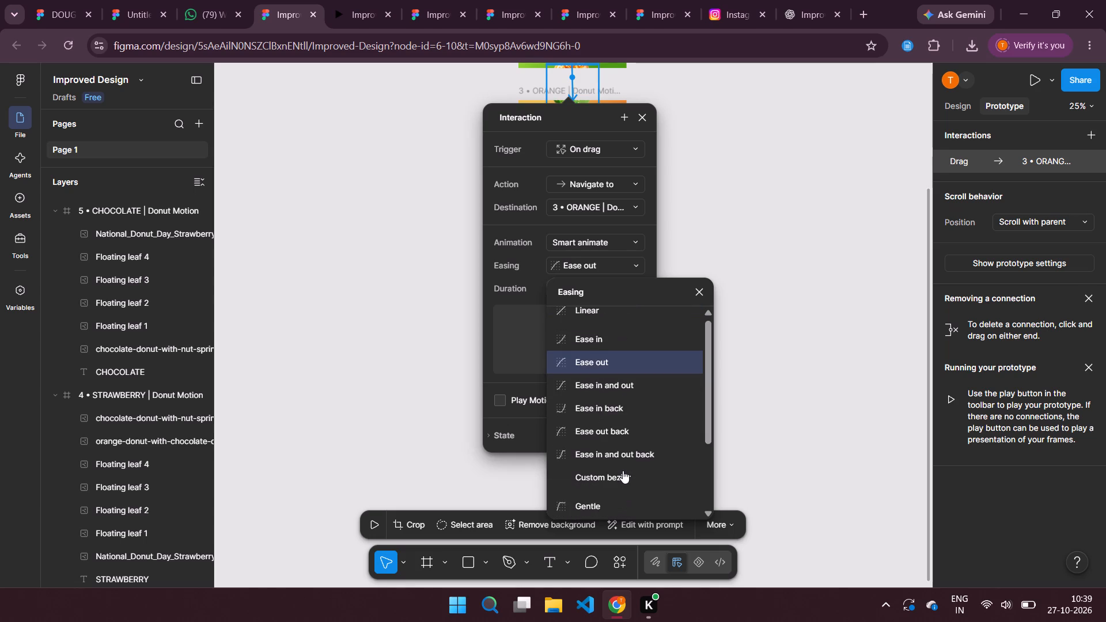
scroll(623, 471, up, 1)
click(785, 322)
scroll(637, 224, up, 2)
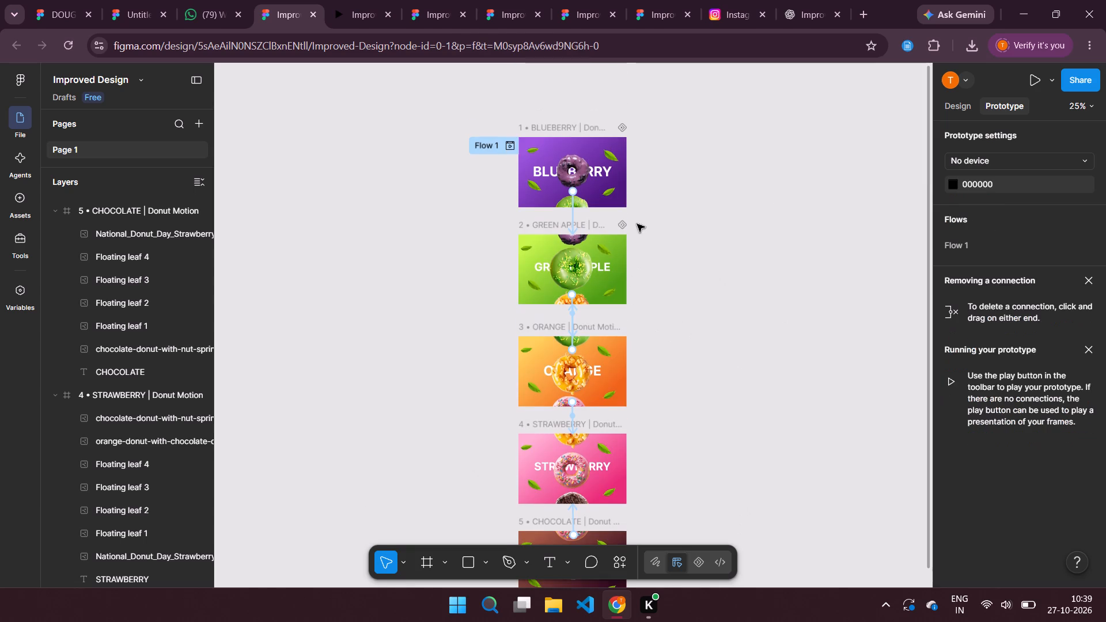
Preview the Improved Design prototype and advance repeatedly through the flavour screens to check the transitions.
click(1027, 84)
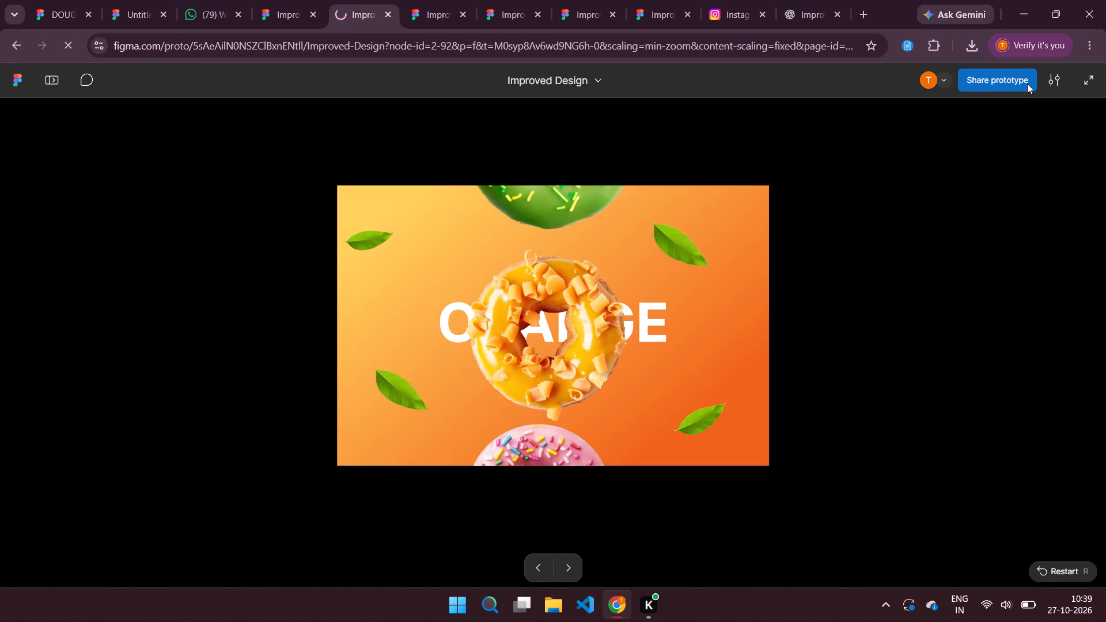
click(562, 573)
click(562, 573)
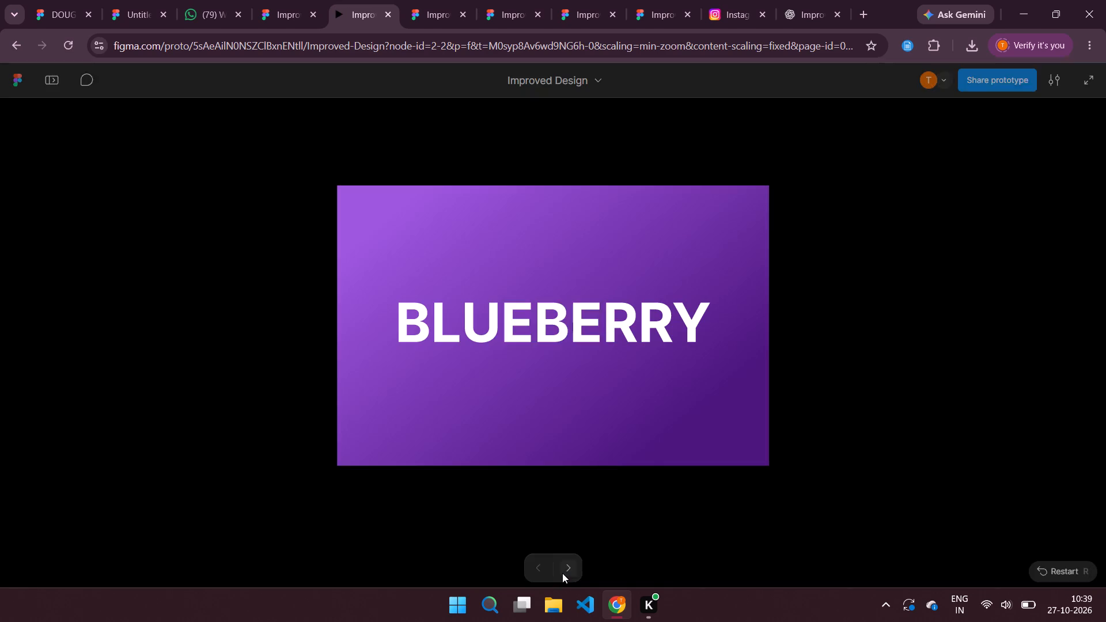
click(567, 575)
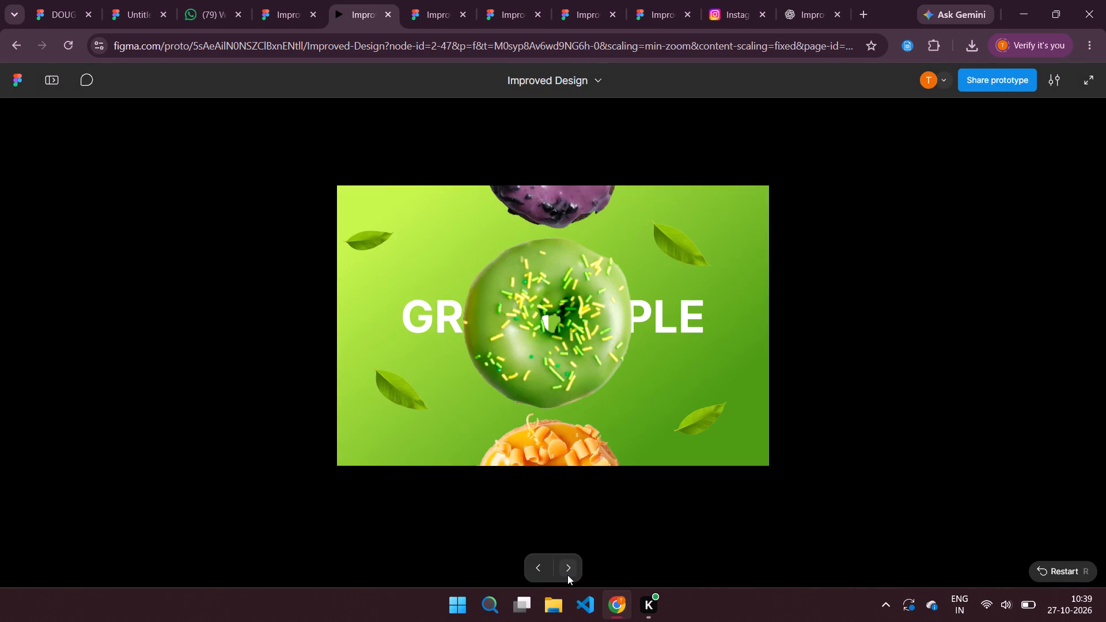
click(567, 575)
click(567, 575)
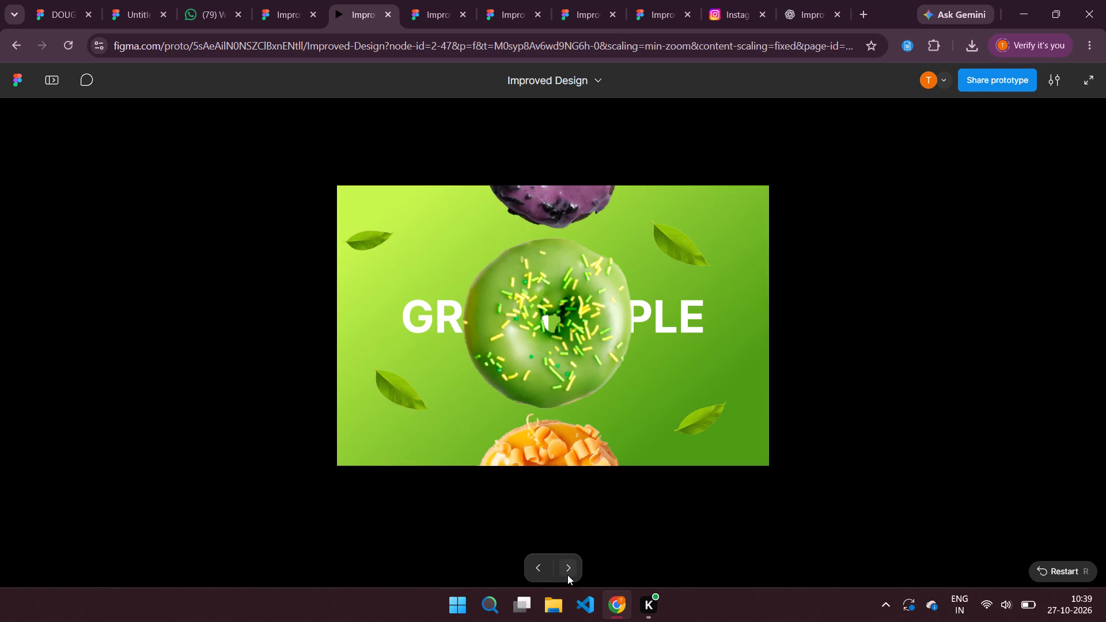
click(567, 575)
click(567, 575)
click(567, 575)
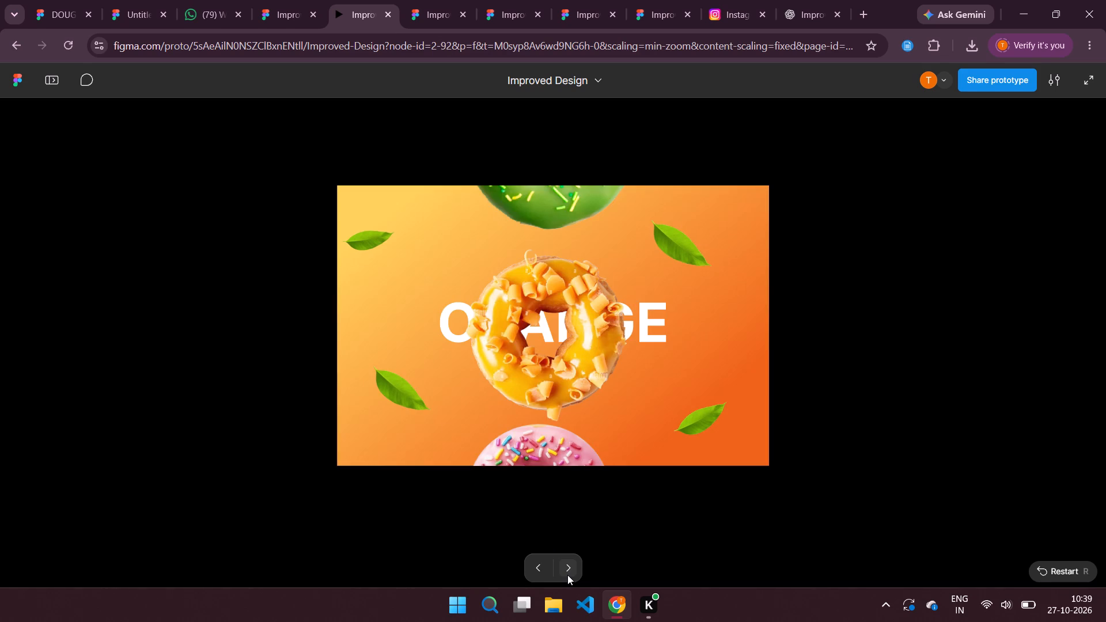
click(567, 575)
triple_click(567, 575)
triple_click(567, 575)
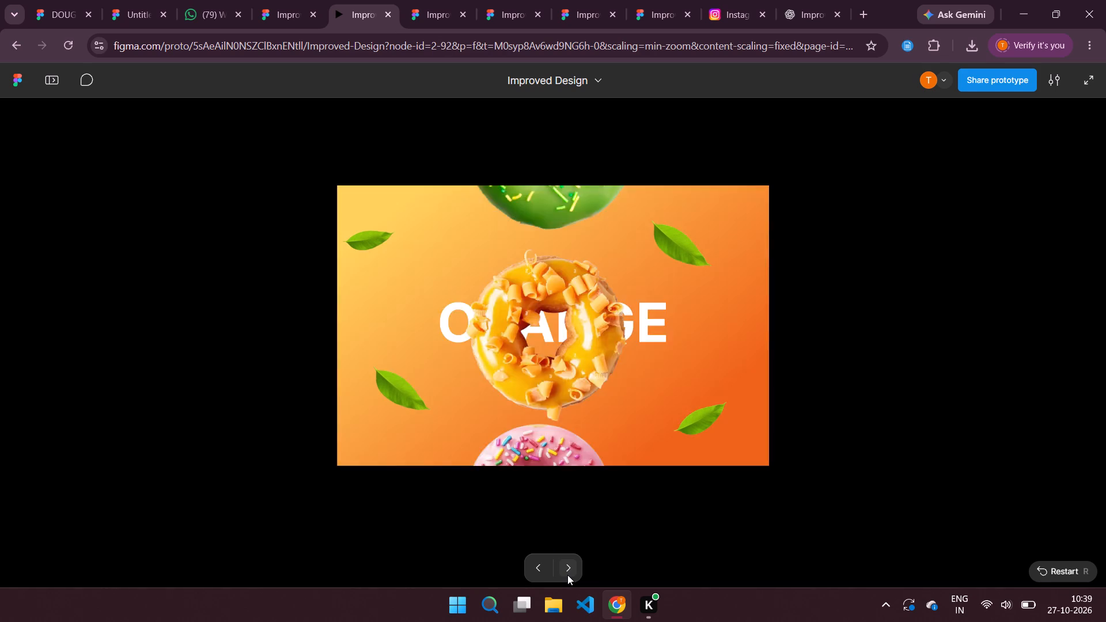
triple_click(567, 575)
triple_click(567, 575)
triple_click(567, 575)
double_click(567, 575)
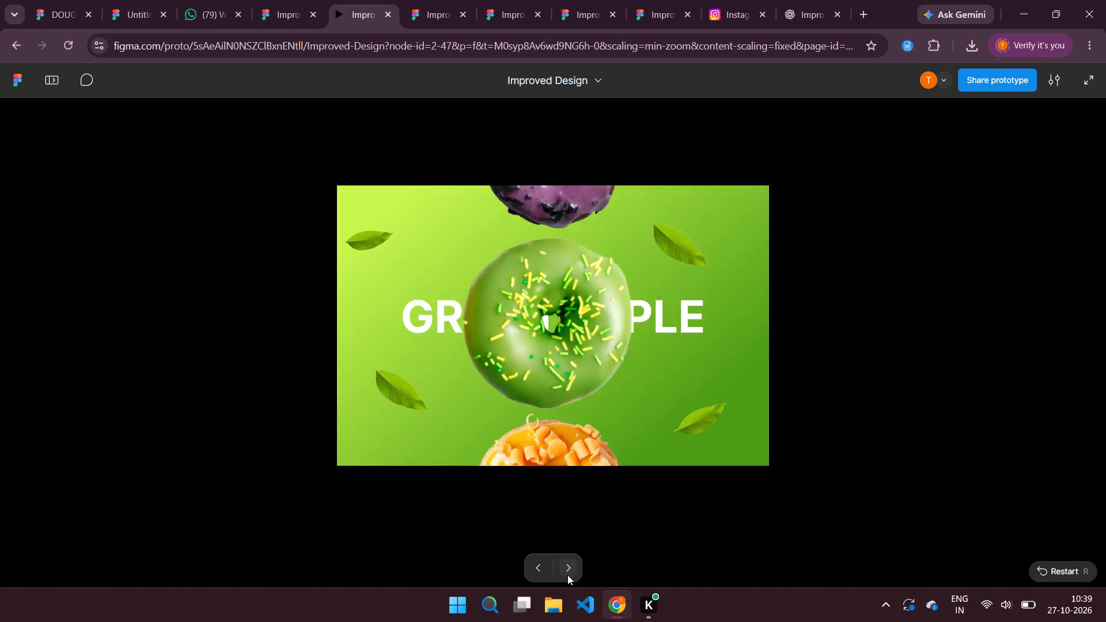
click(567, 575)
click(567, 575)
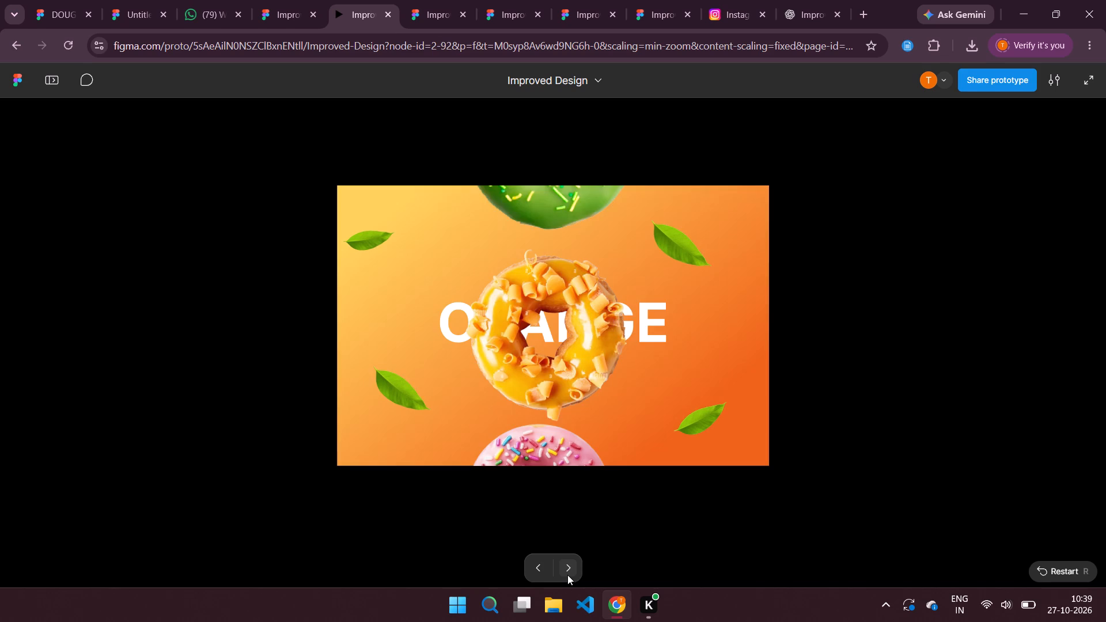
click(567, 575)
click(567, 575)
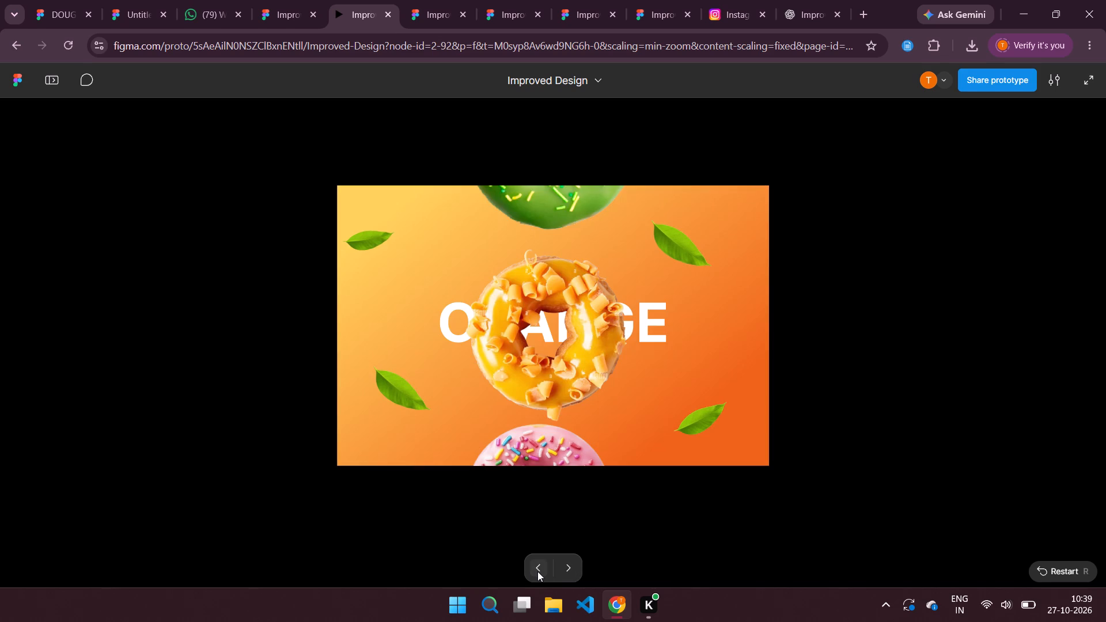
Go back to the BLUEBERRY screen in the preview and advance through the flavours again to recheck the transitions.
triple_click(533, 571)
click(533, 571)
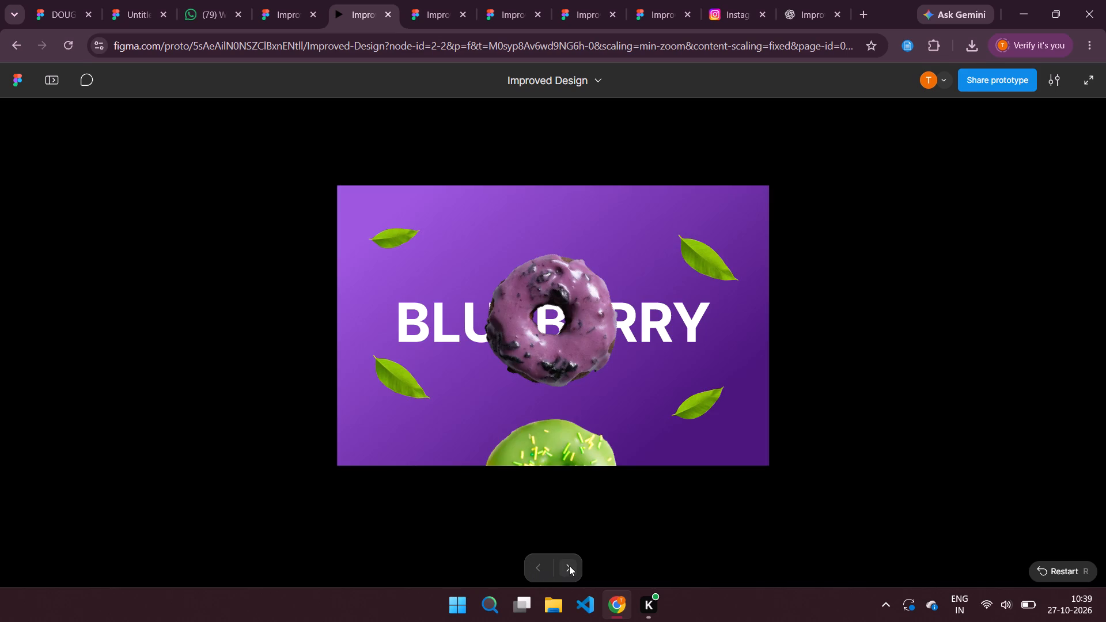
click(569, 566)
click(569, 566)
click(569, 566)
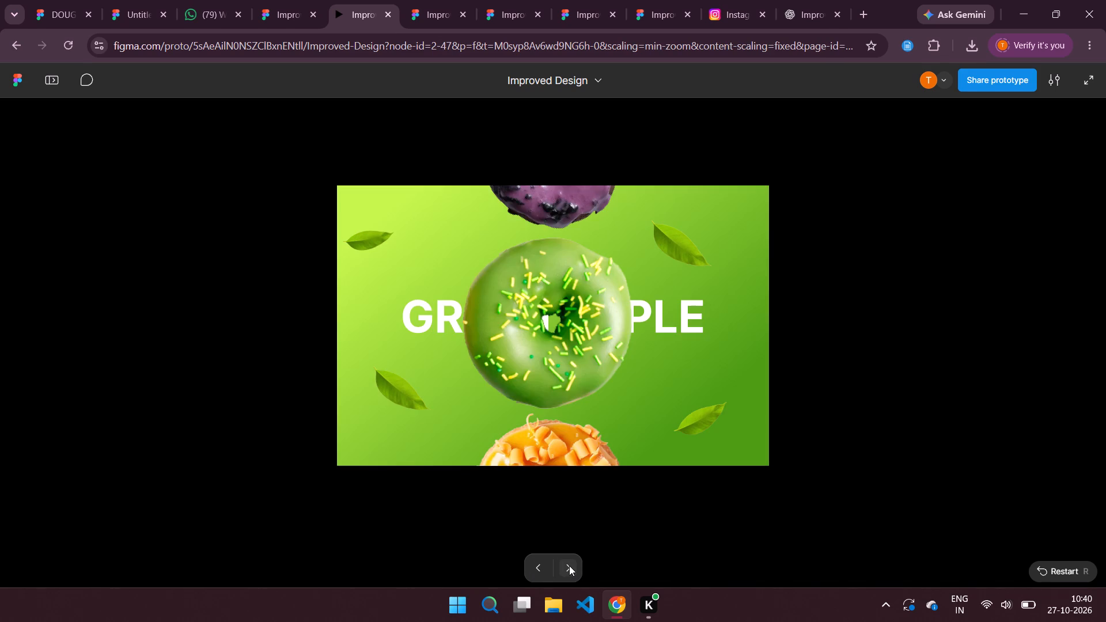
click(569, 566)
click(569, 566)
click(569, 566)
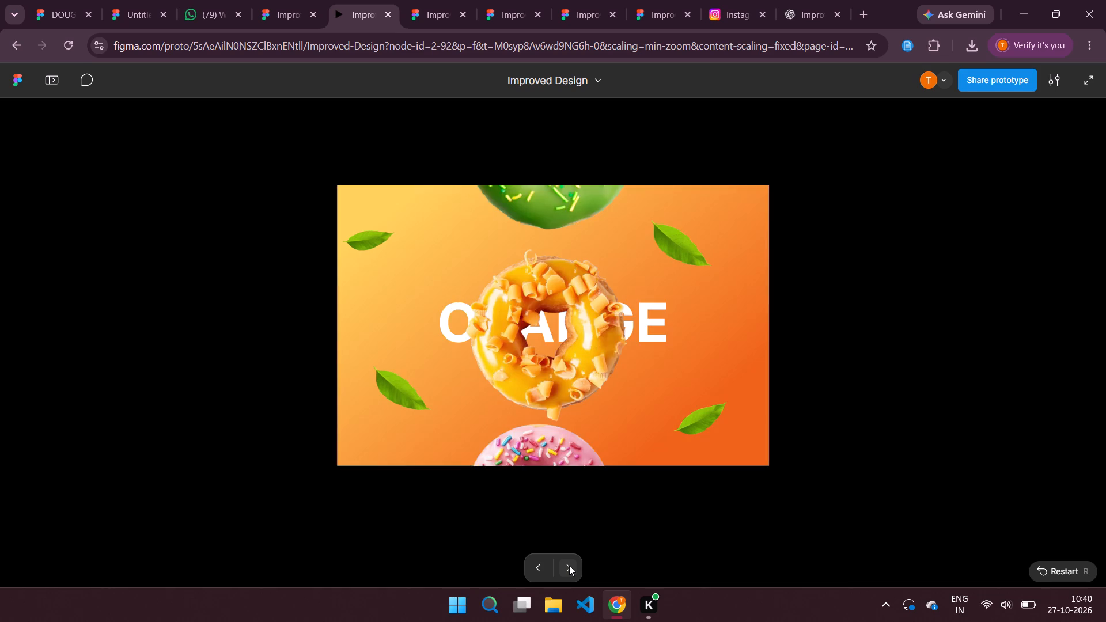
triple_click(569, 566)
triple_click(569, 566)
triple_click(569, 566)
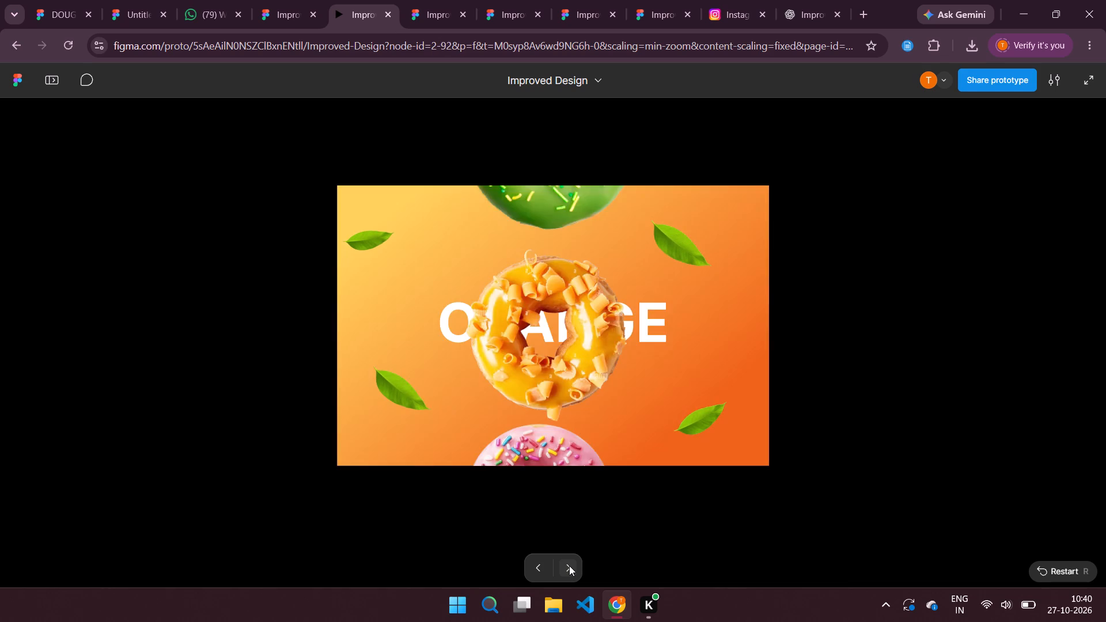
click(569, 566)
Close the Instagram browser tab and return to the Improved Design file containing the linked flavour screens.
click(698, 0)
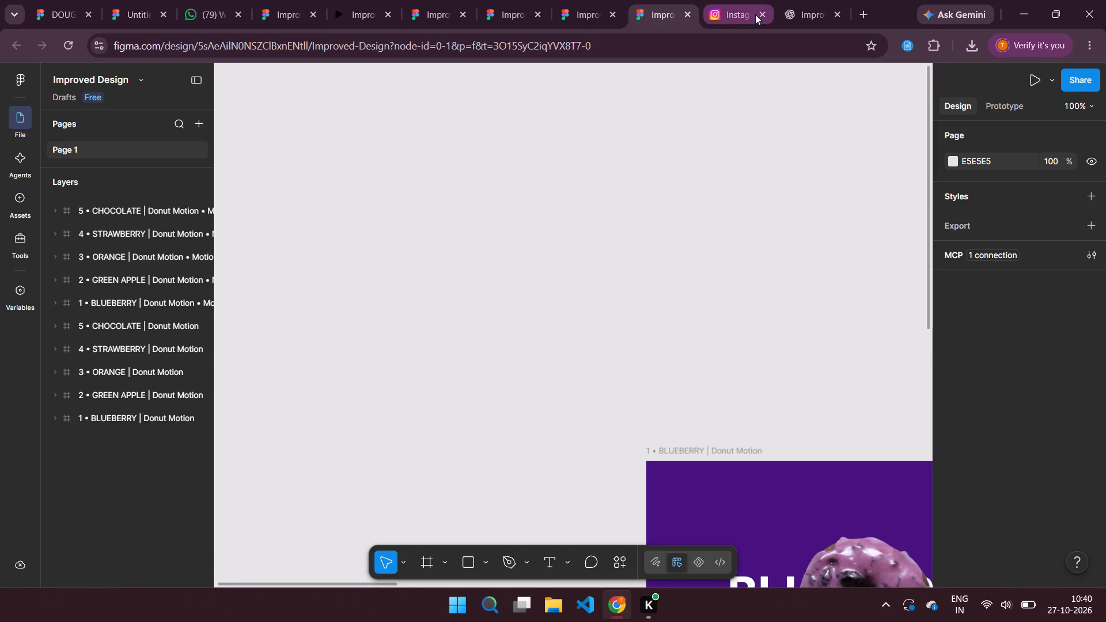
click(759, 12)
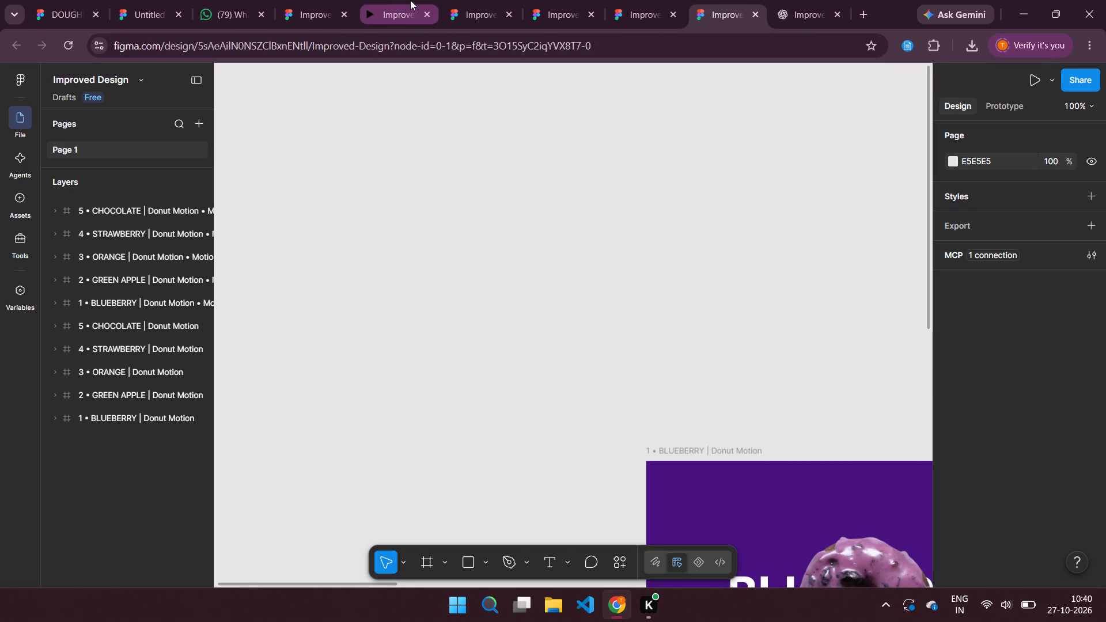
click(465, 29)
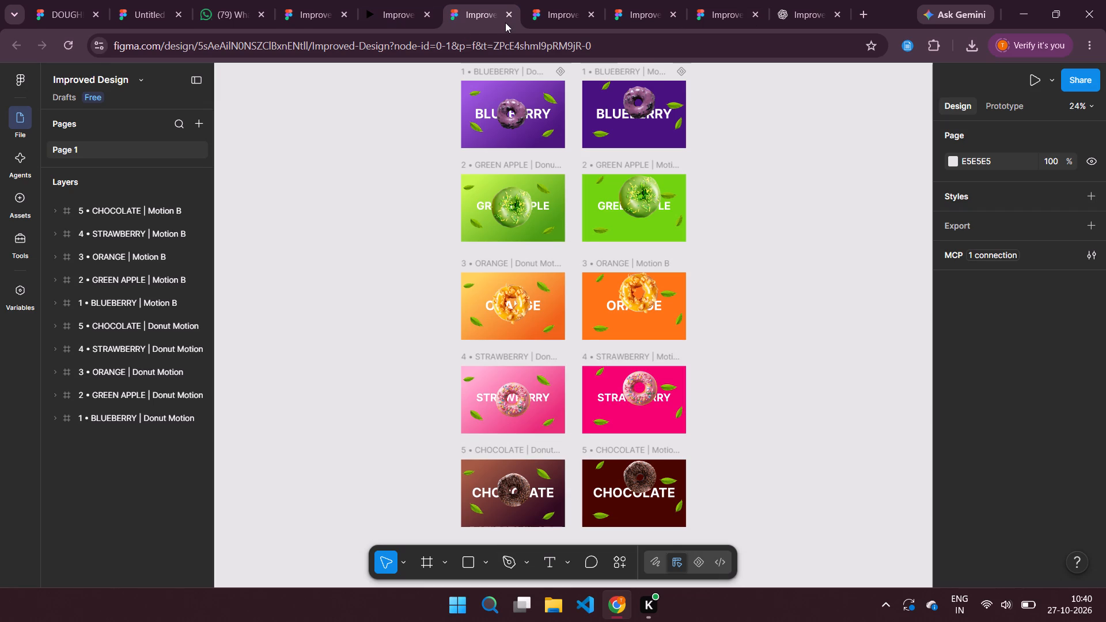
click(295, 11)
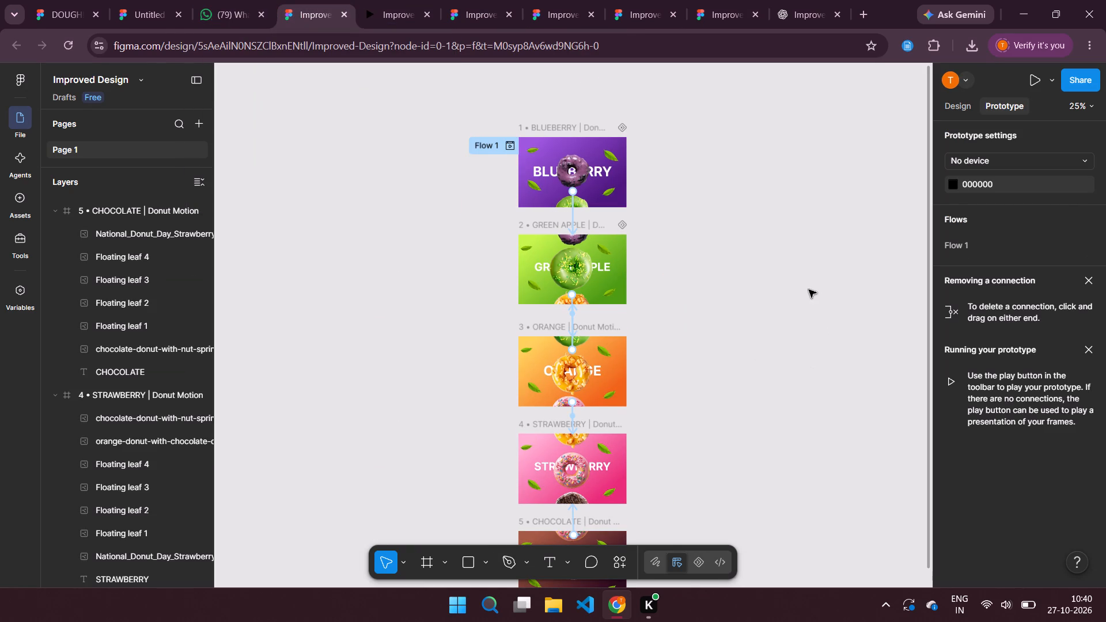
Delete the main blueberry donut's On click link to the GREEN APPLE frame.
scroll(809, 290, down, 1)
click(570, 209)
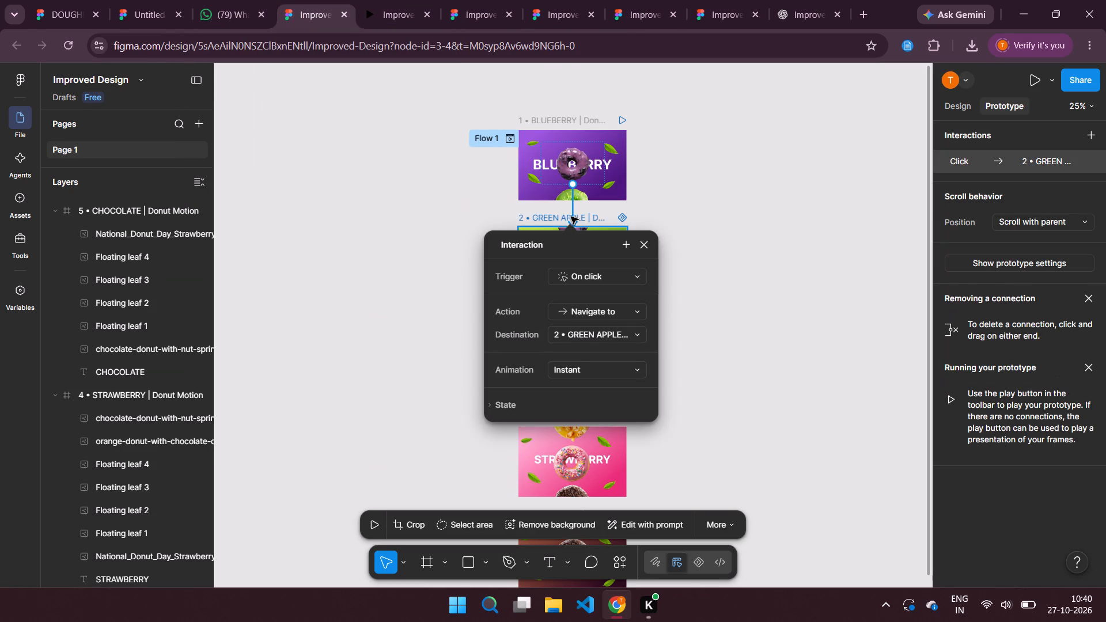
drag(571, 221, 576, 199)
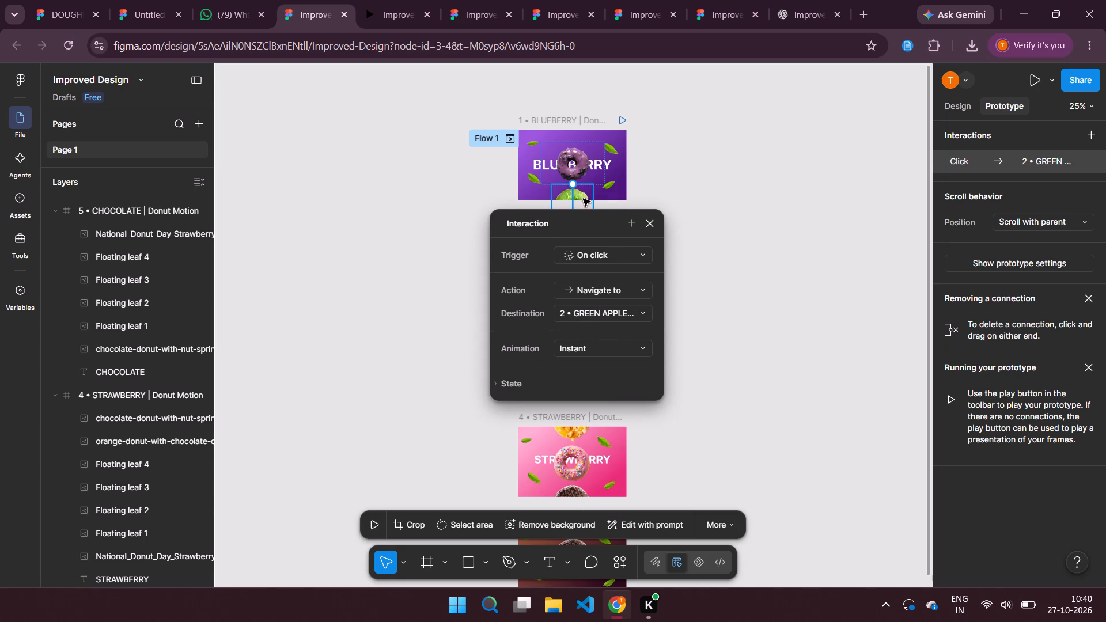
click(650, 223)
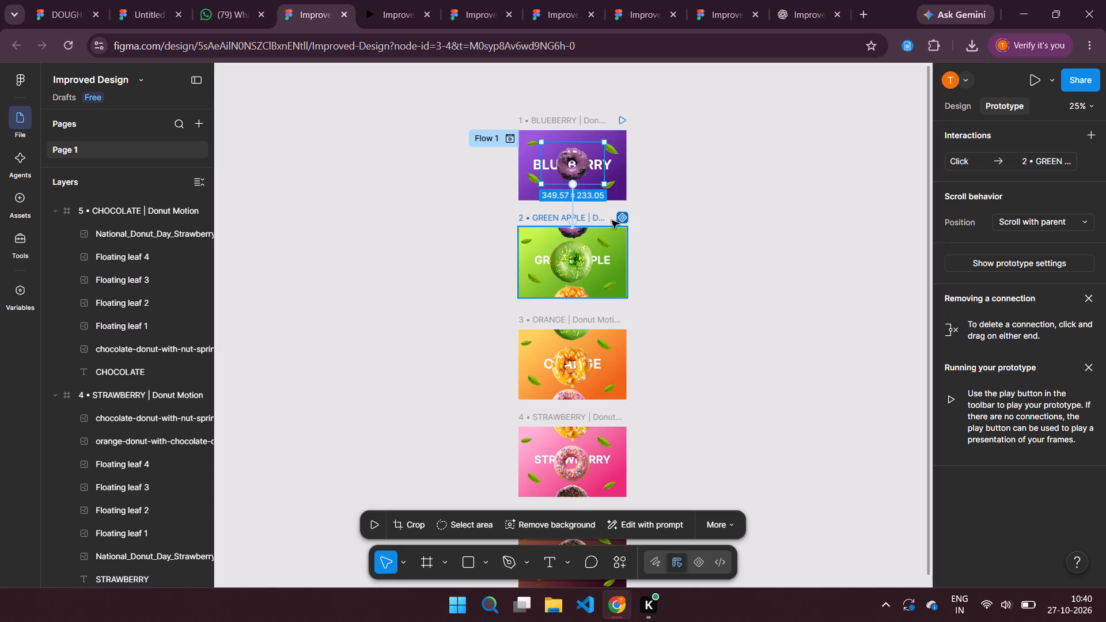
right_click(576, 219)
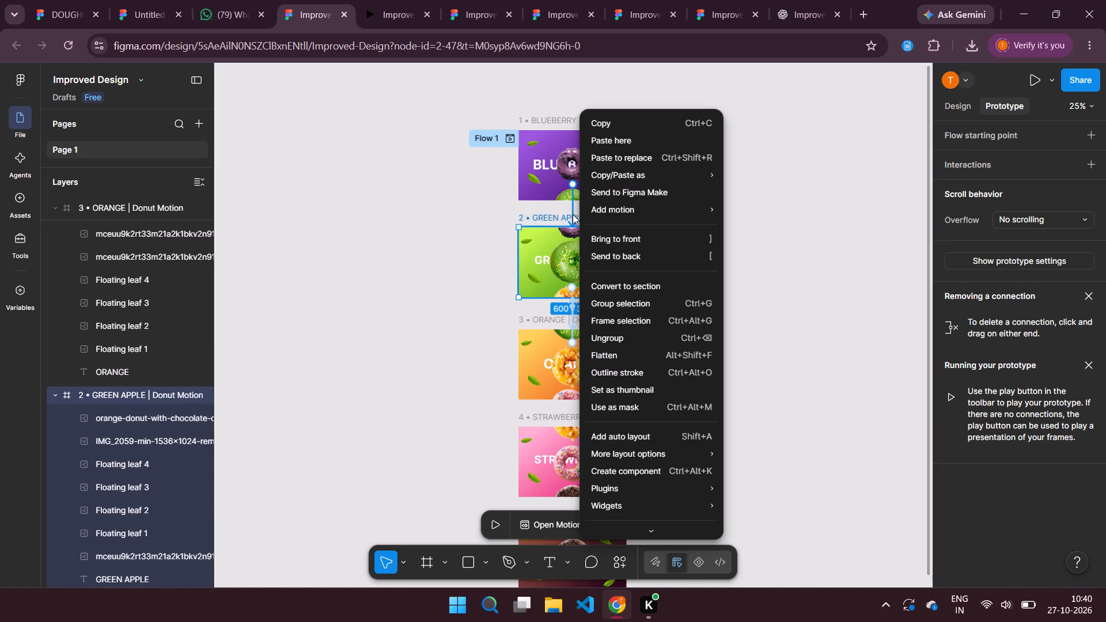
click(573, 214)
click(573, 209)
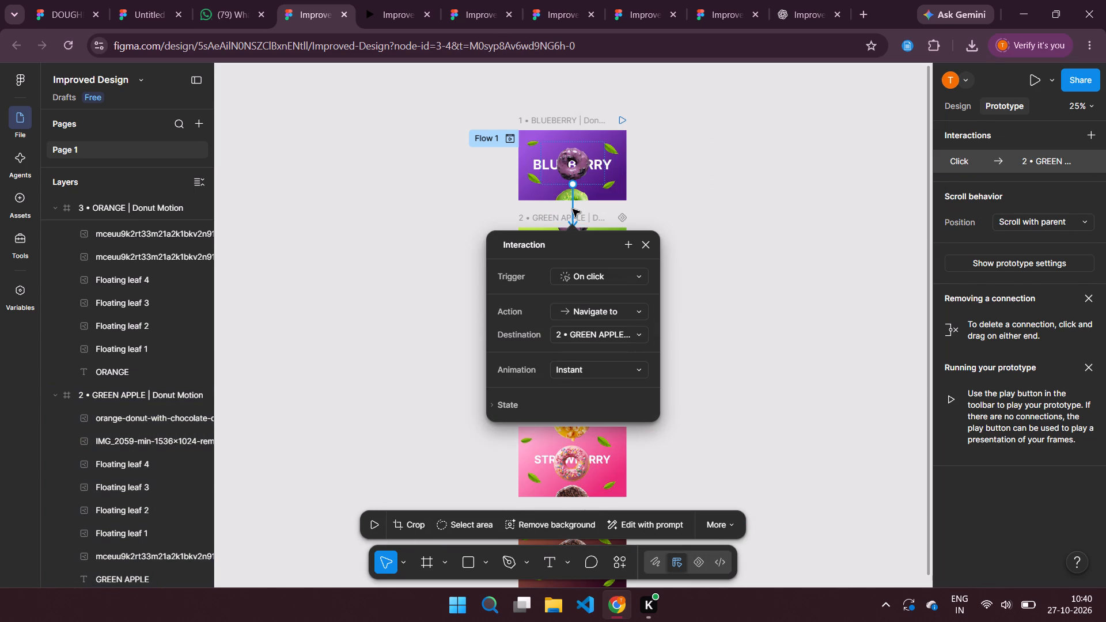
key(Delete)
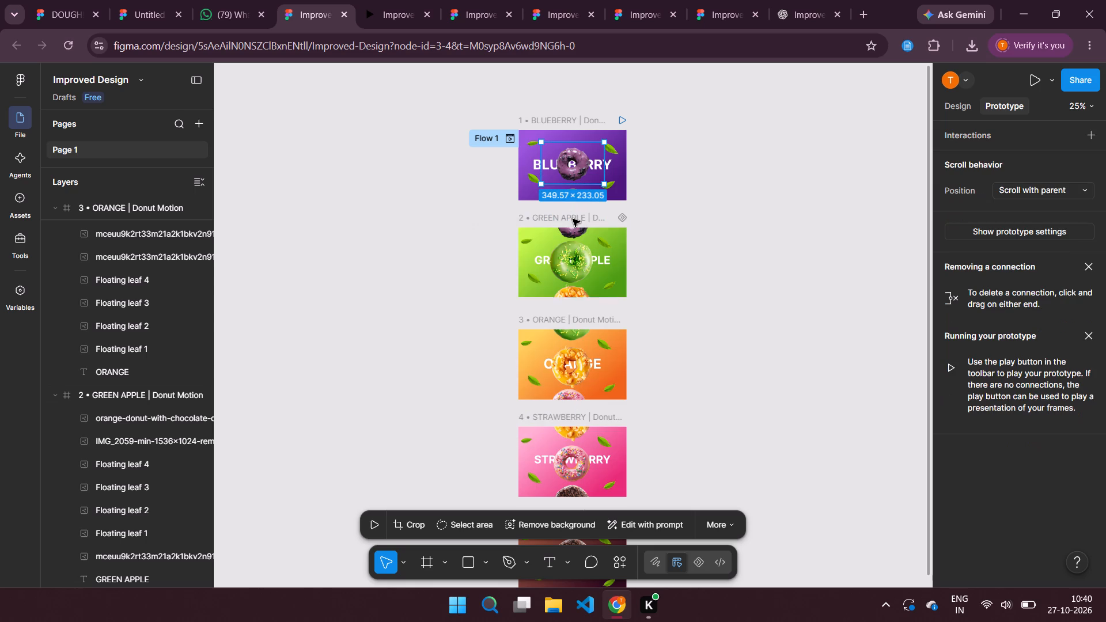
Delete the On drag link from the ORANGE screen's green donut copy to the GREEN APPLE frame.
click(593, 315)
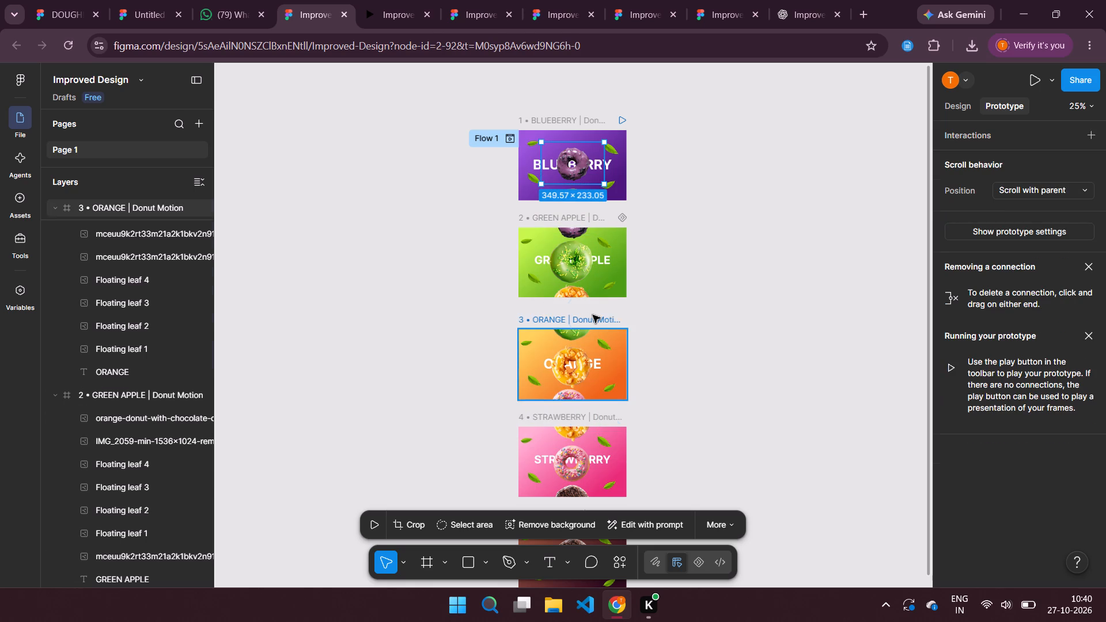
click(613, 313)
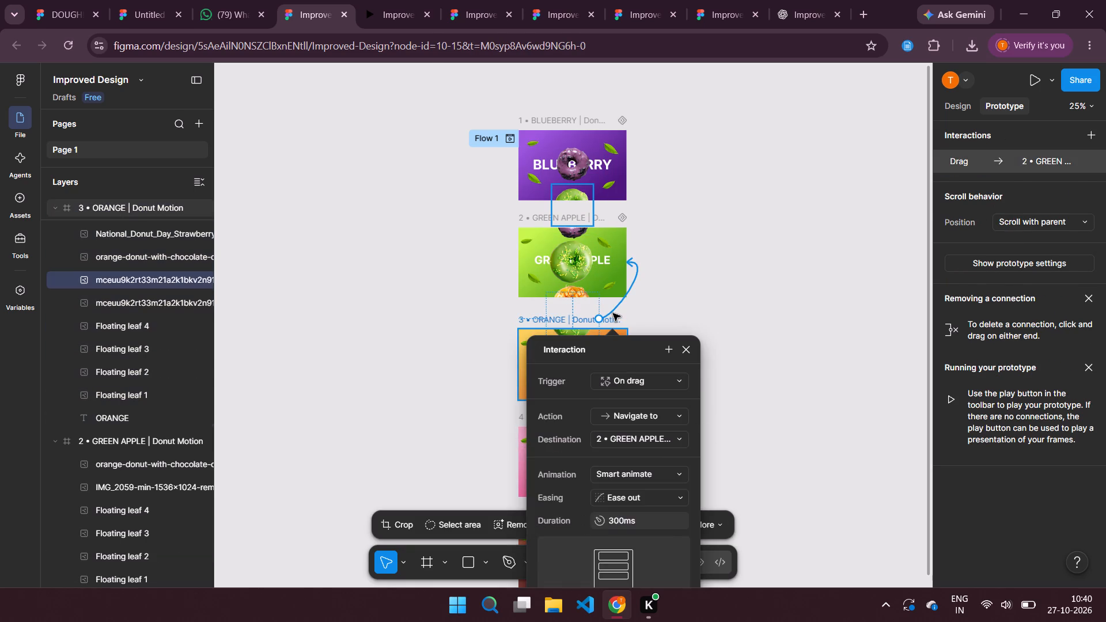
key(Delete)
Delete the main green donut's On drag link to the ORANGE frame.
click(567, 310)
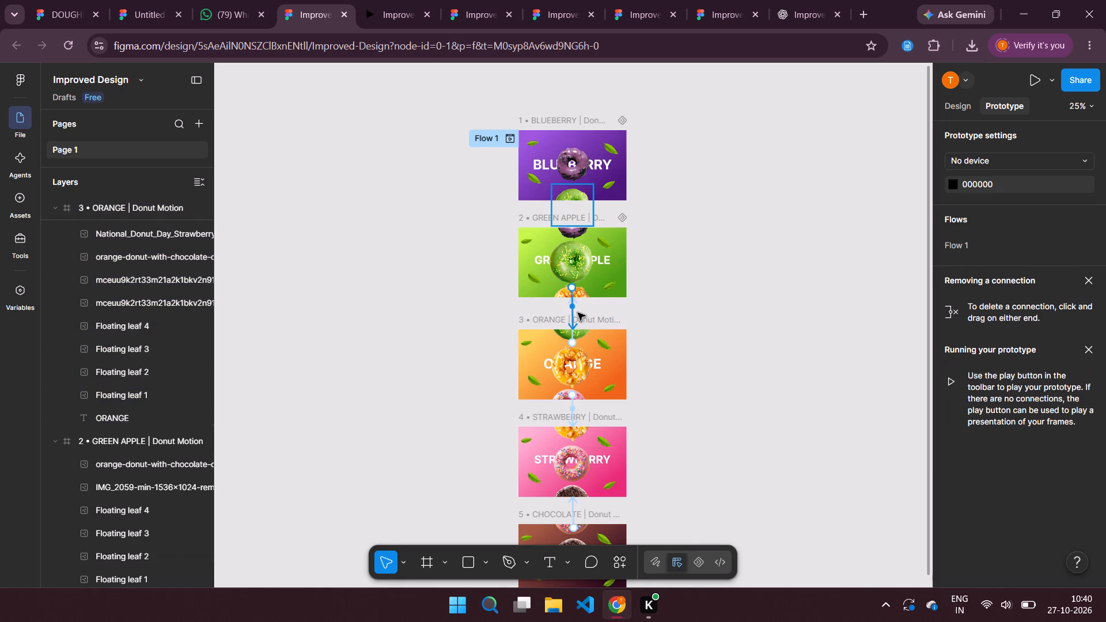
click(571, 314)
key(Delete)
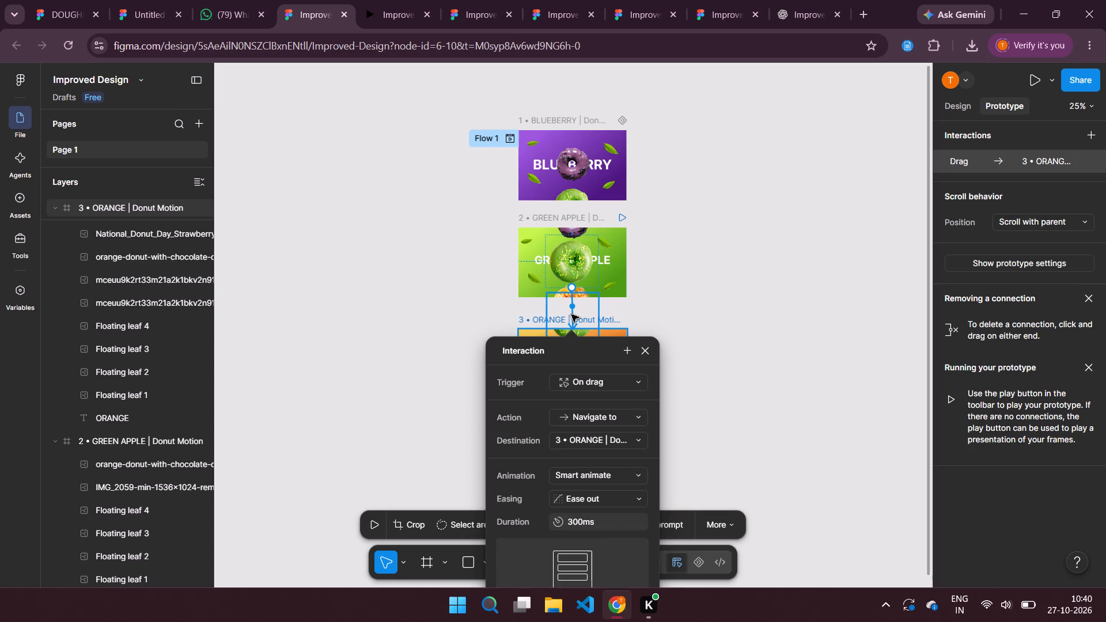
Delete the main orange donut's links to the GREEN APPLE frame and, On drag, to the STRAWBERRY frame.
click(569, 313)
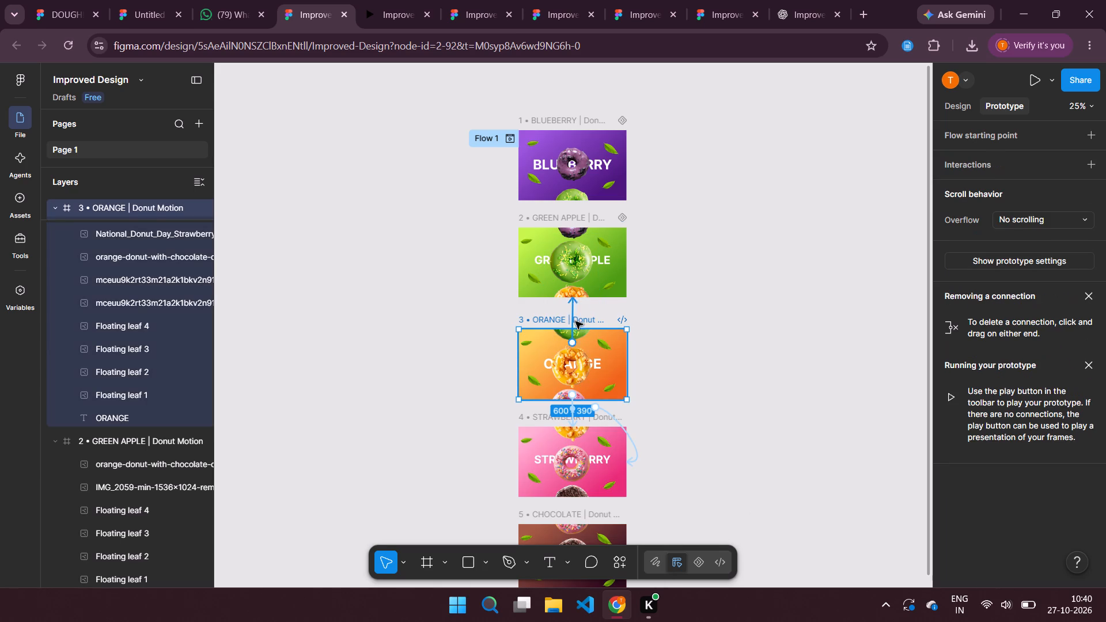
click(571, 316)
key(Delete)
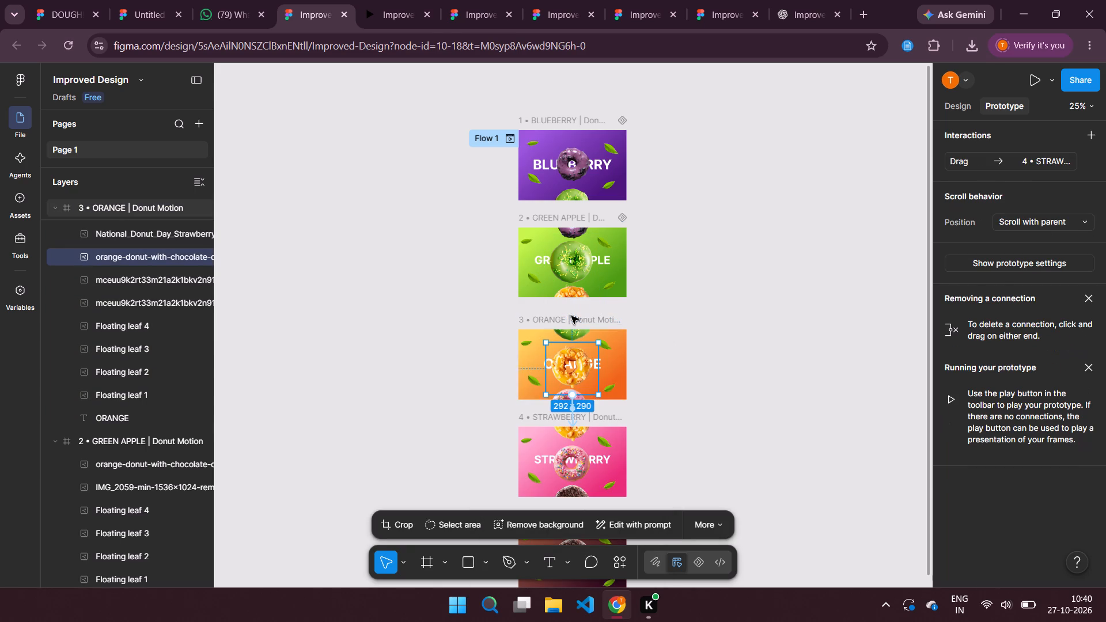
click(573, 421)
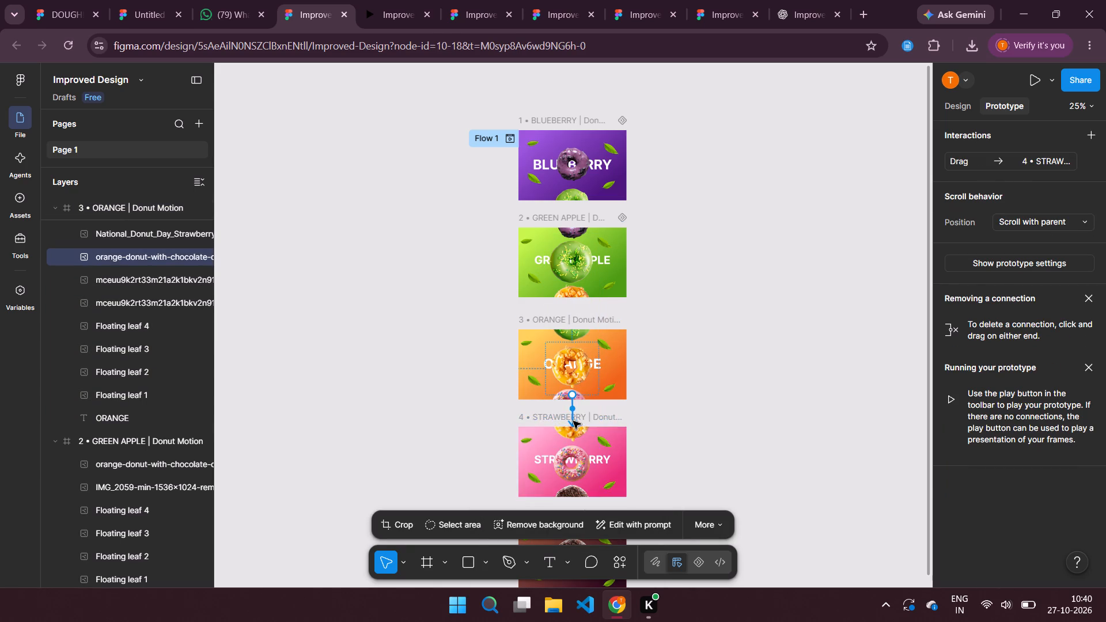
key(Delete)
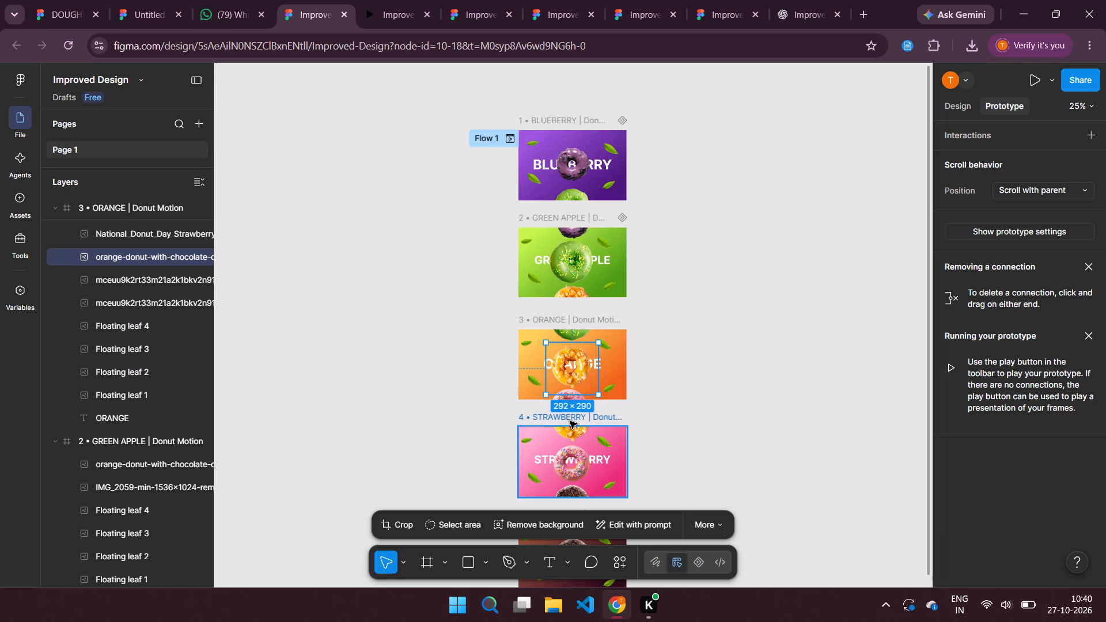
Delete the chocolate donut's On click link to the STRAWBERRY frame.
click(638, 412)
scroll(638, 412, down, 1)
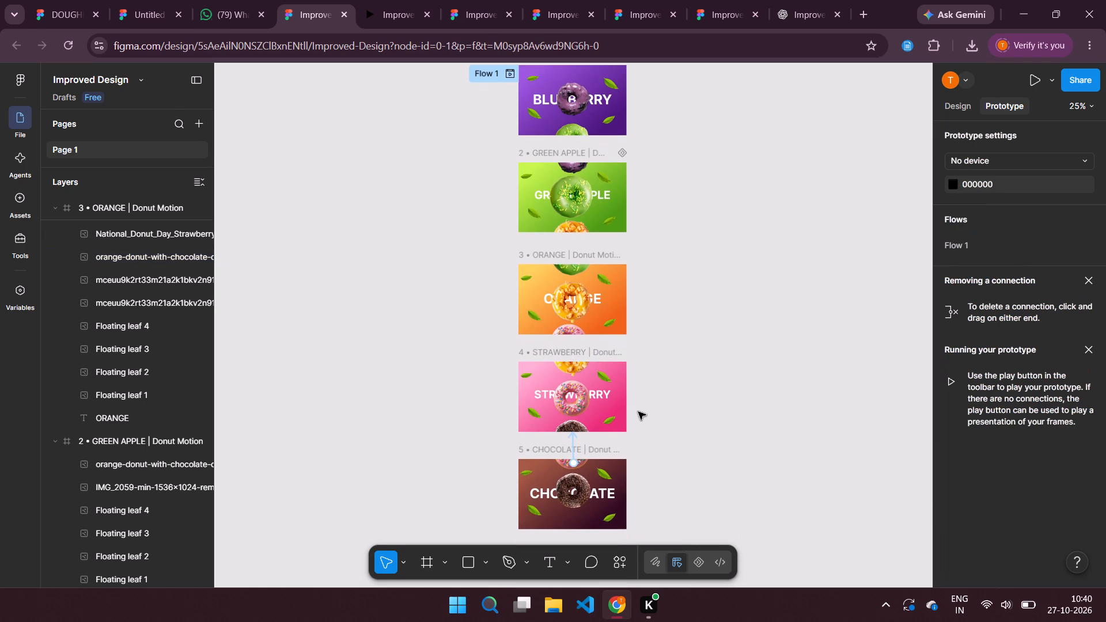
click(573, 448)
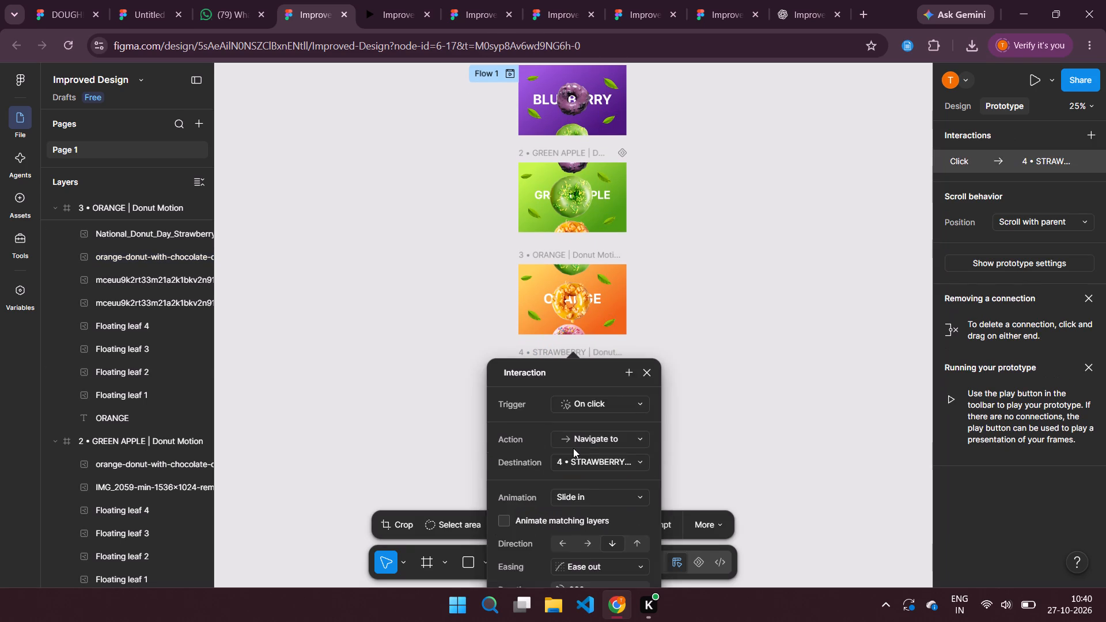
key(Delete)
scroll(573, 448, down, 1)
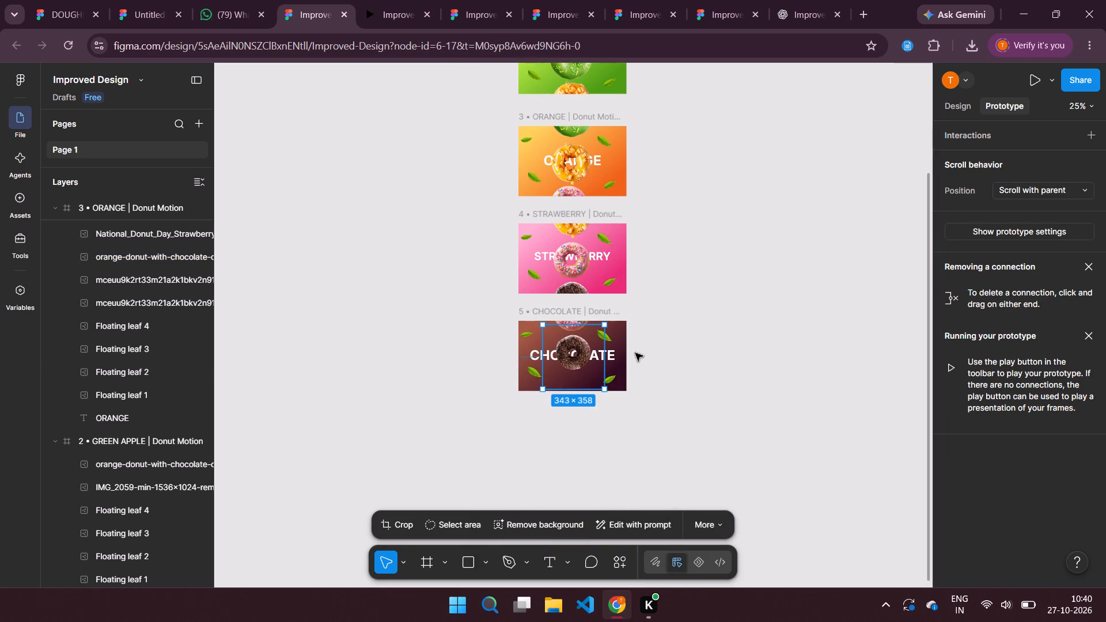
scroll(635, 349, up, 1)
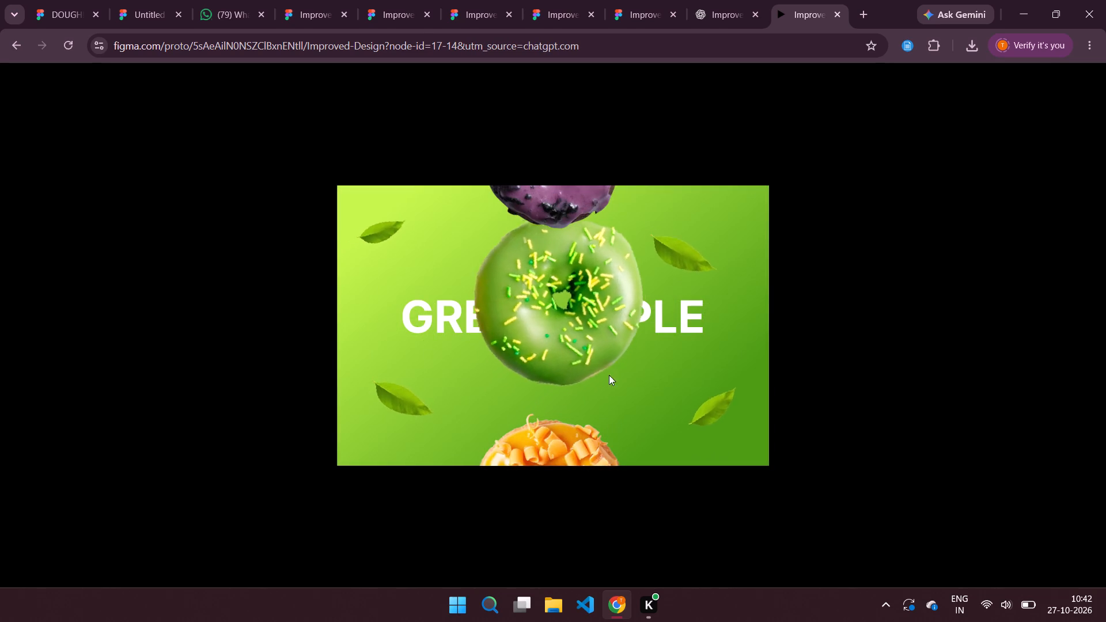
scroll(299, 283, right, 12)
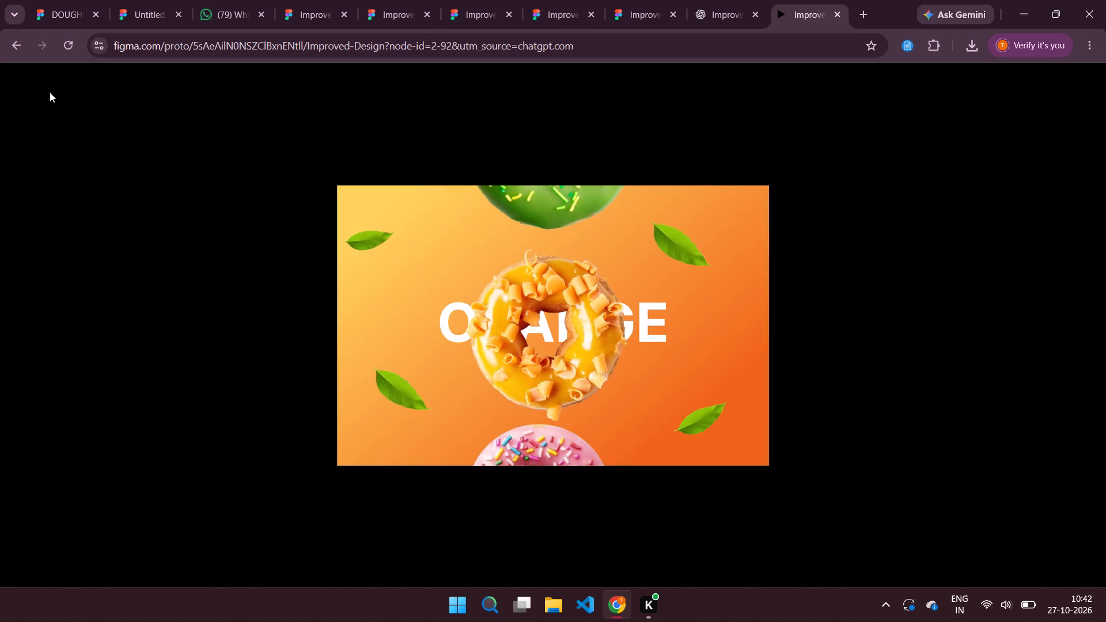
click(17, 50)
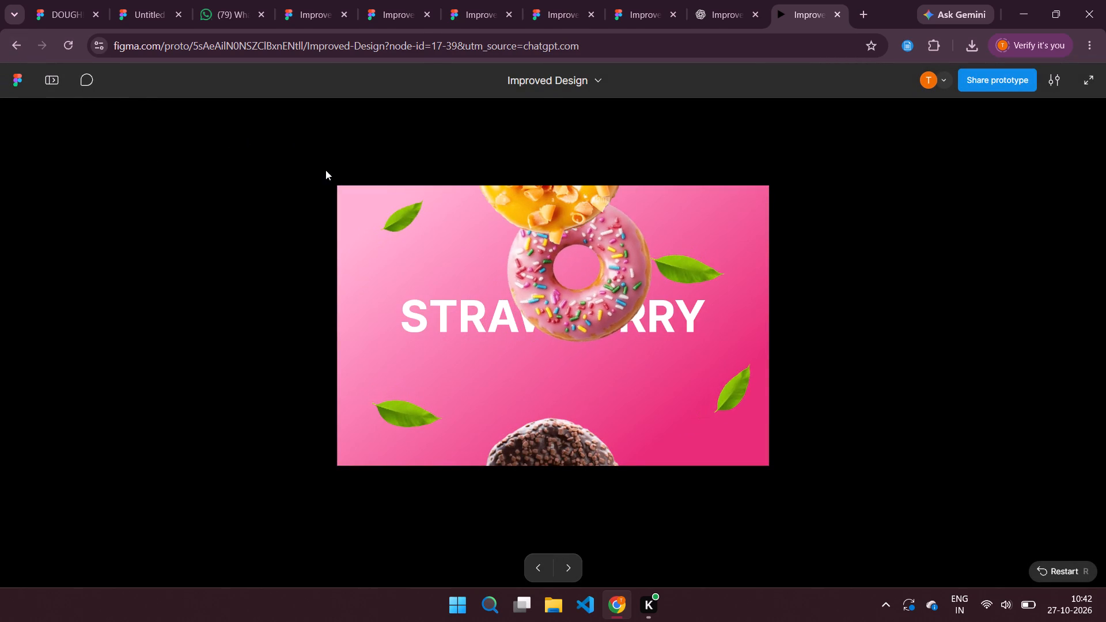
Open the Improved Design file in the editor from the prototype preview.
click(547, 84)
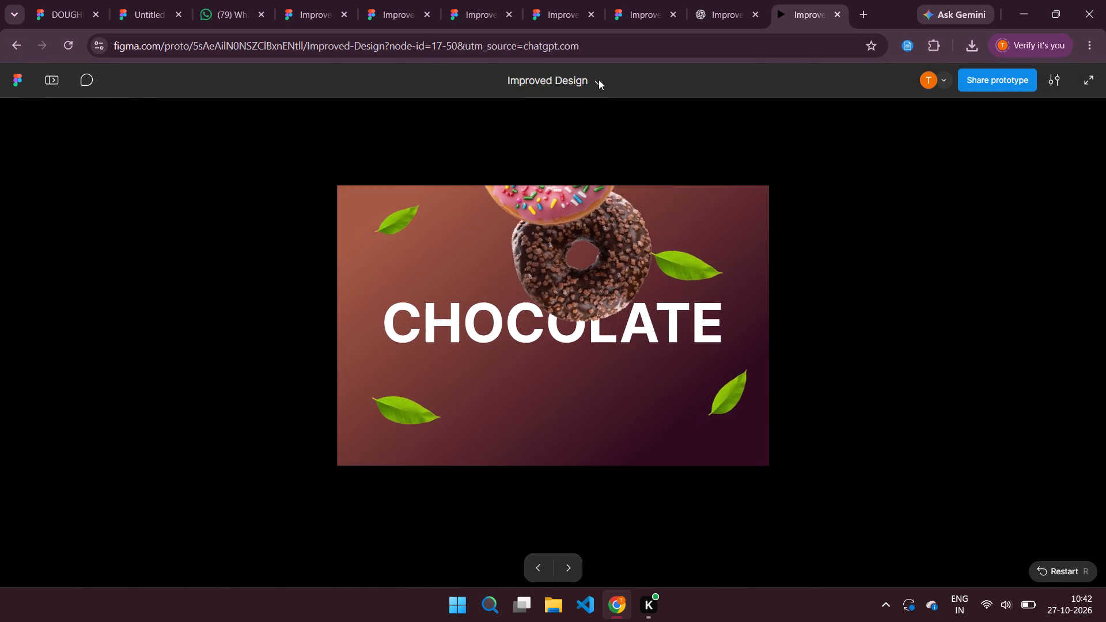
click(599, 79)
click(594, 122)
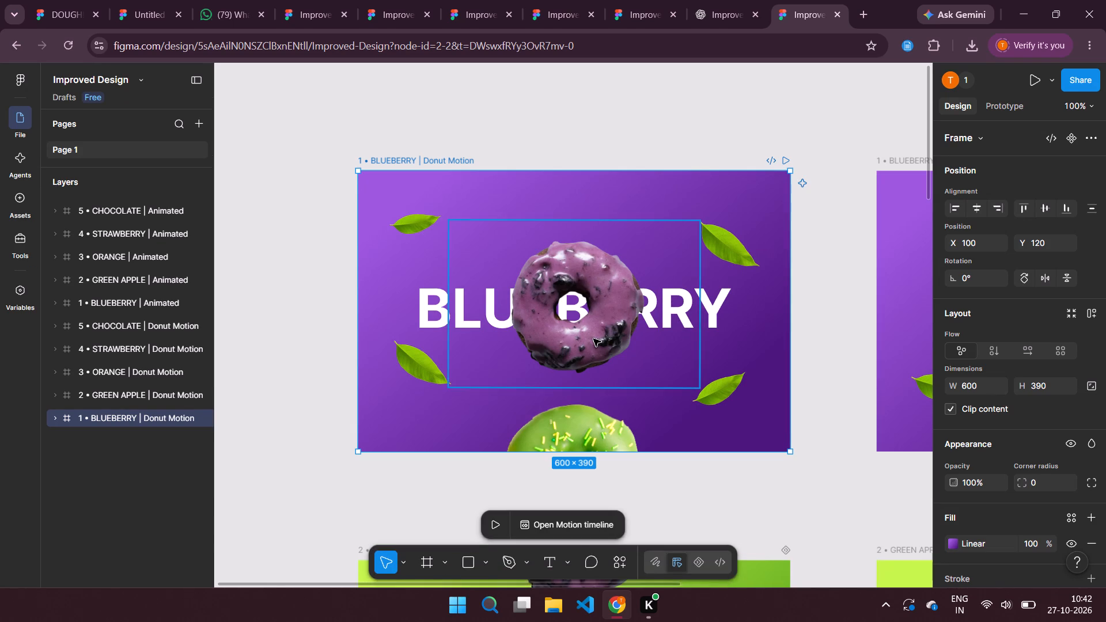
Examine the prototype connections and layout of the Donut Motion and Animated flavour frames.
scroll(593, 339, down, 1)
click(996, 111)
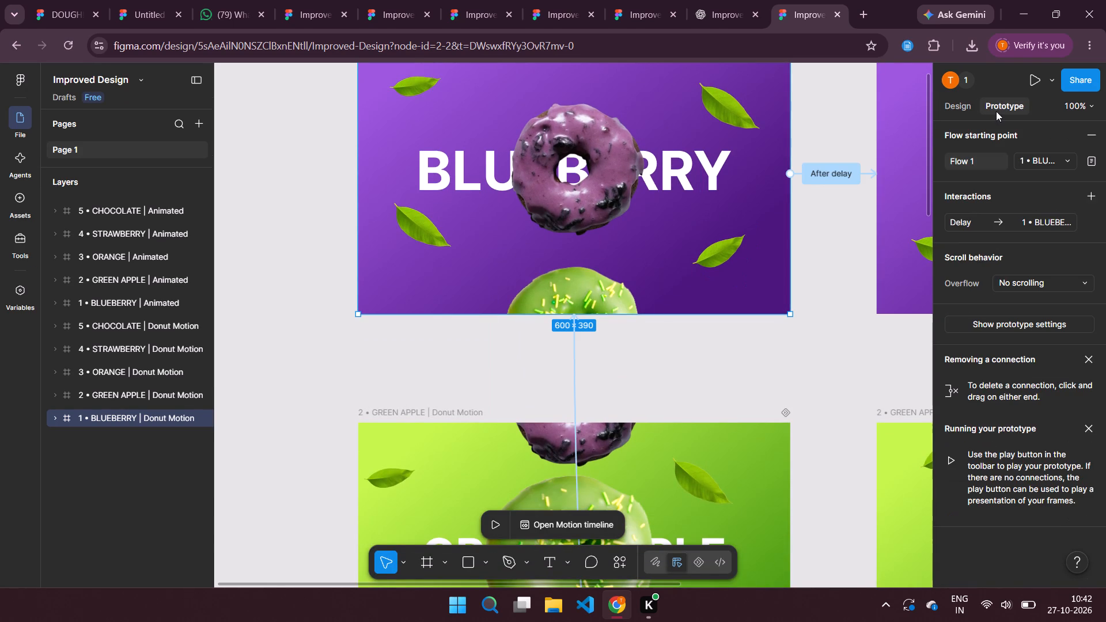
scroll(808, 336, down, 3)
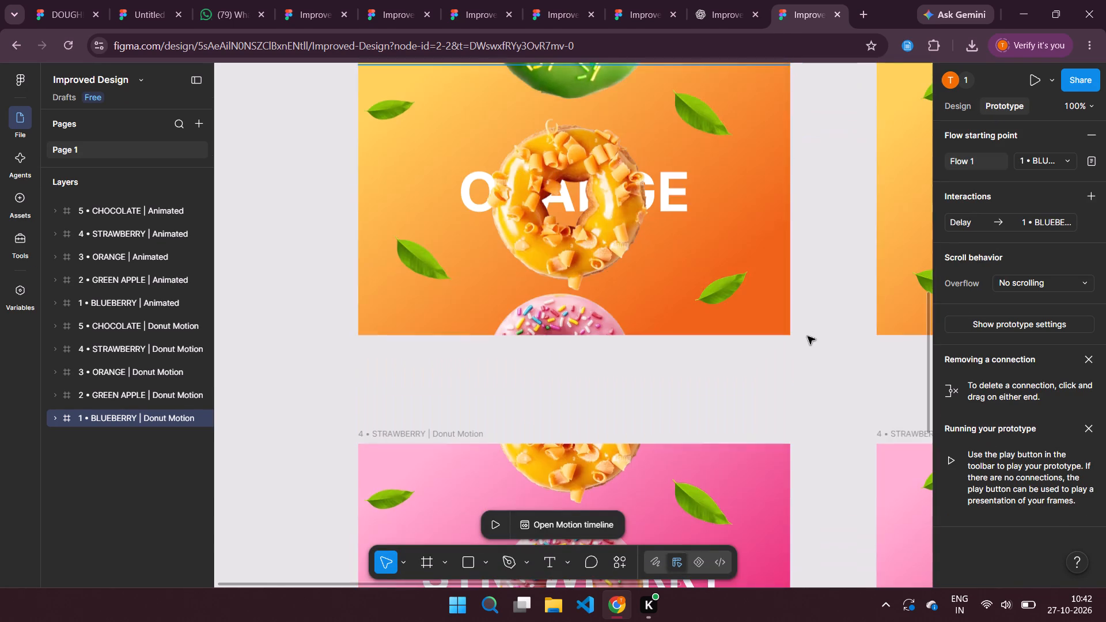
scroll(808, 336, up, 3)
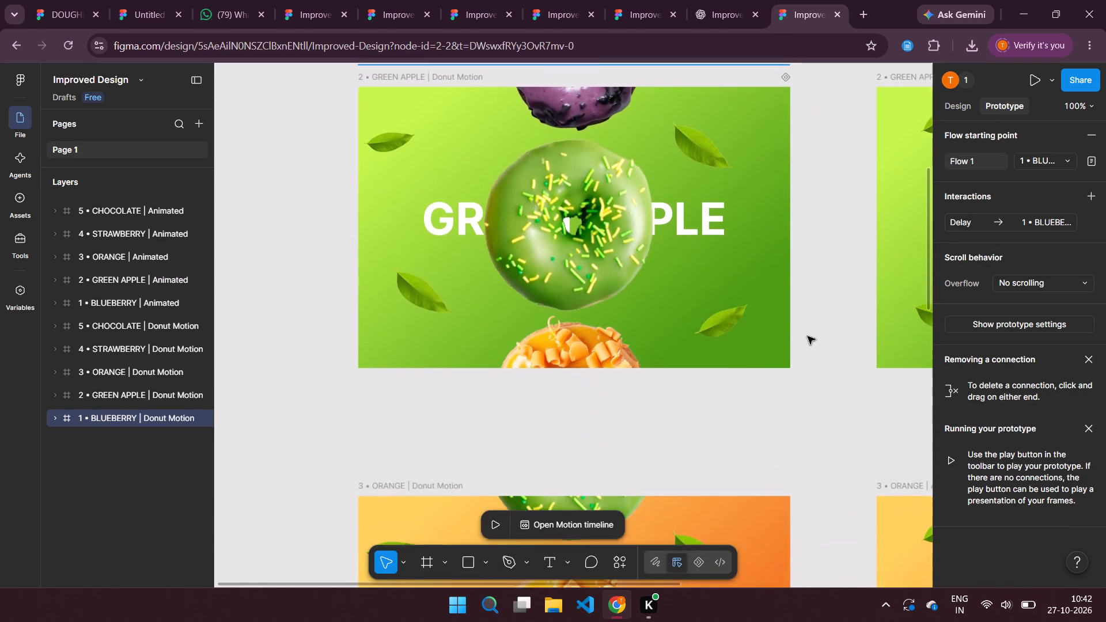
scroll(808, 336, up, 3)
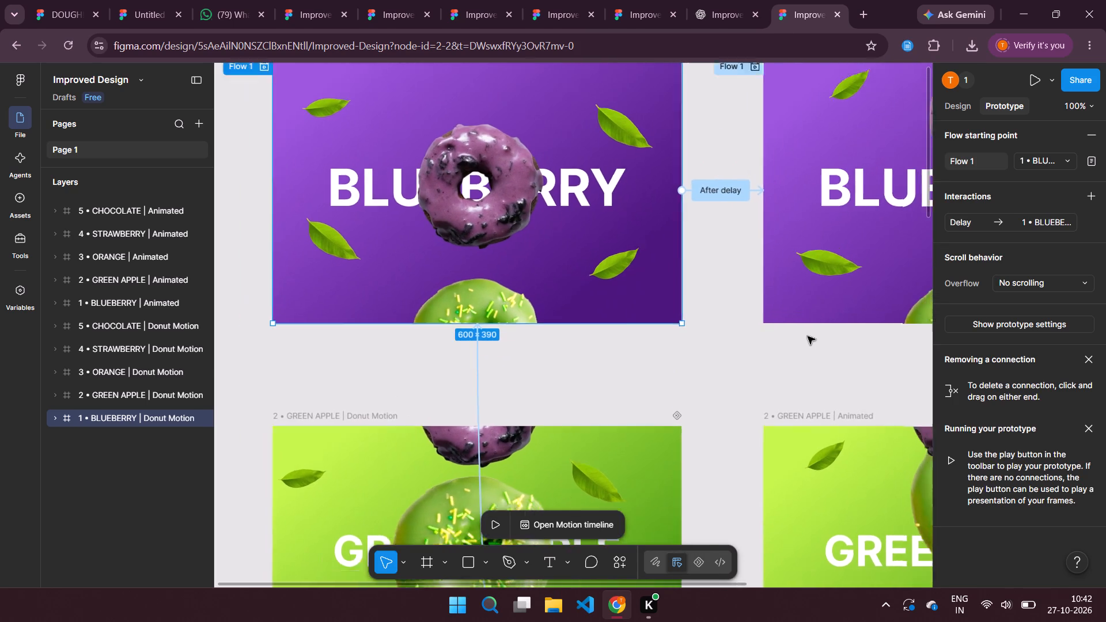
scroll(808, 336, left, 2)
scroll(808, 336, down, 1)
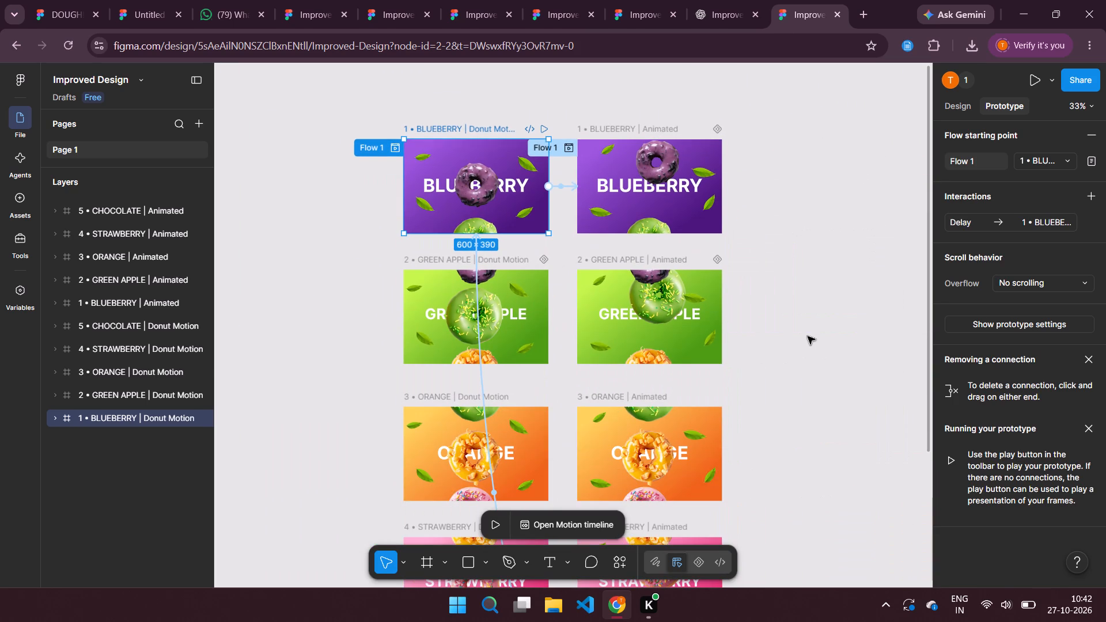
Compare the leaf and donut placement and the prototype links across the five Donut Motion and Animated flavour frame pairs.
scroll(808, 336, down, 4)
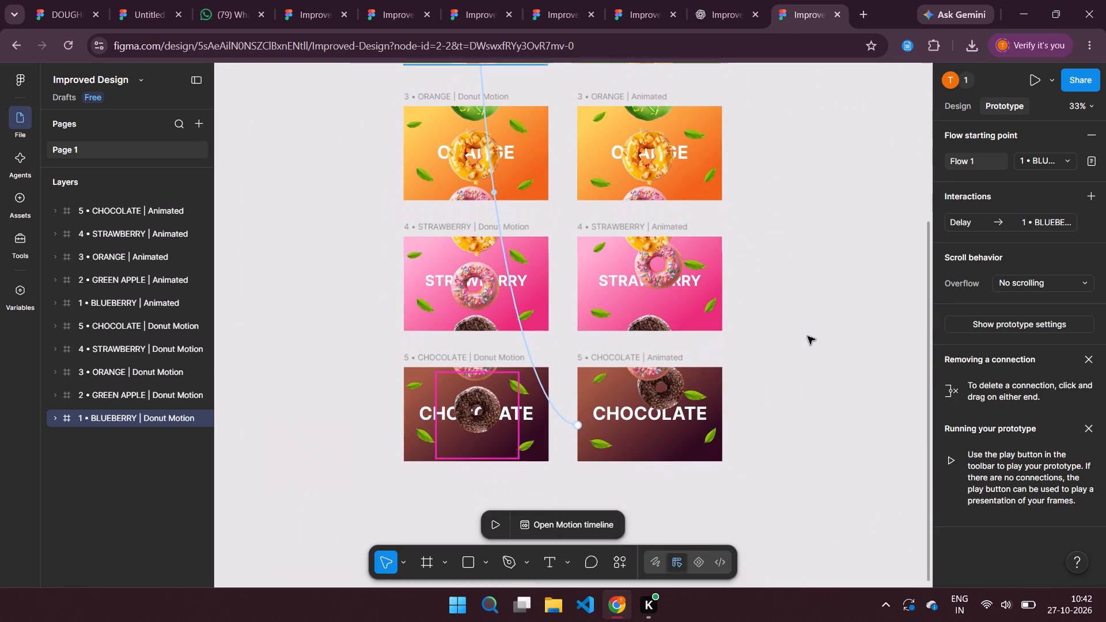
scroll(808, 336, up, 2)
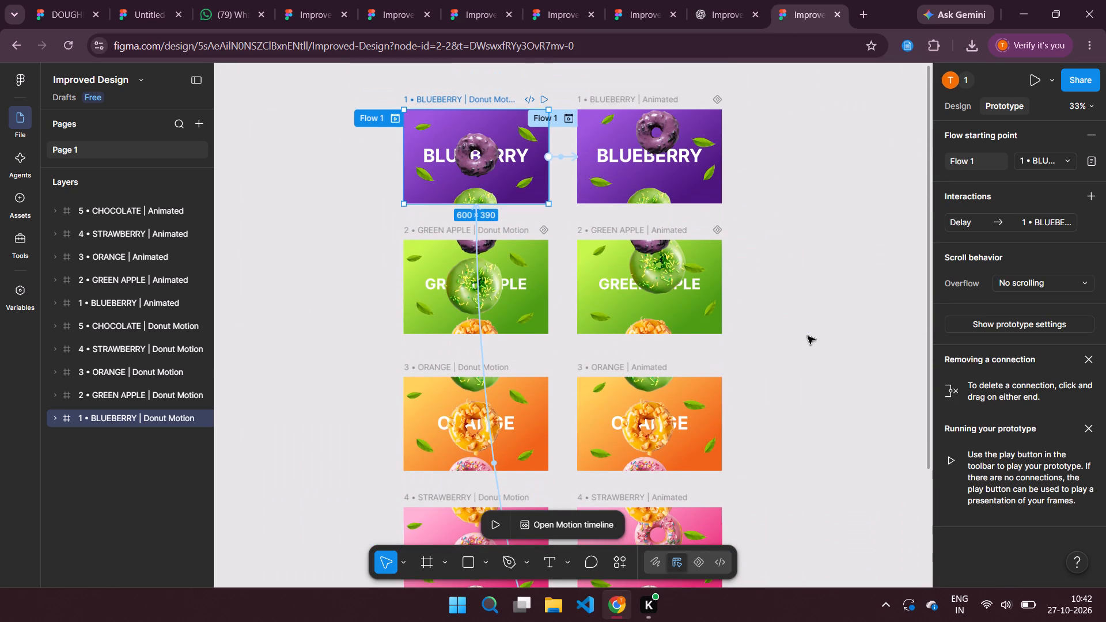
scroll(808, 336, up, 1)
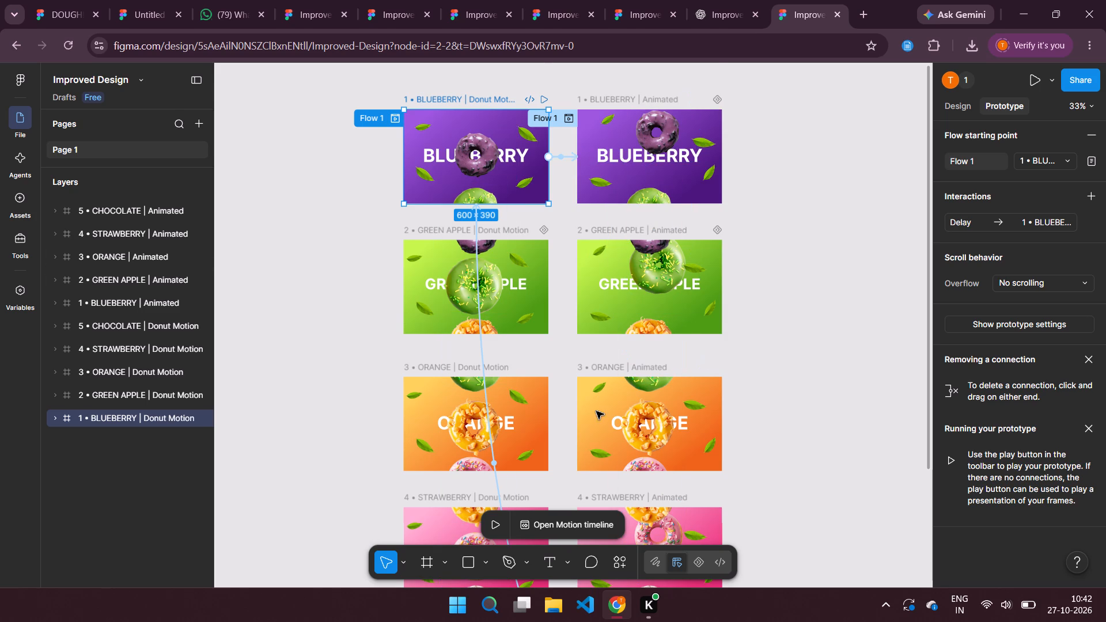
scroll(596, 411, down, 2)
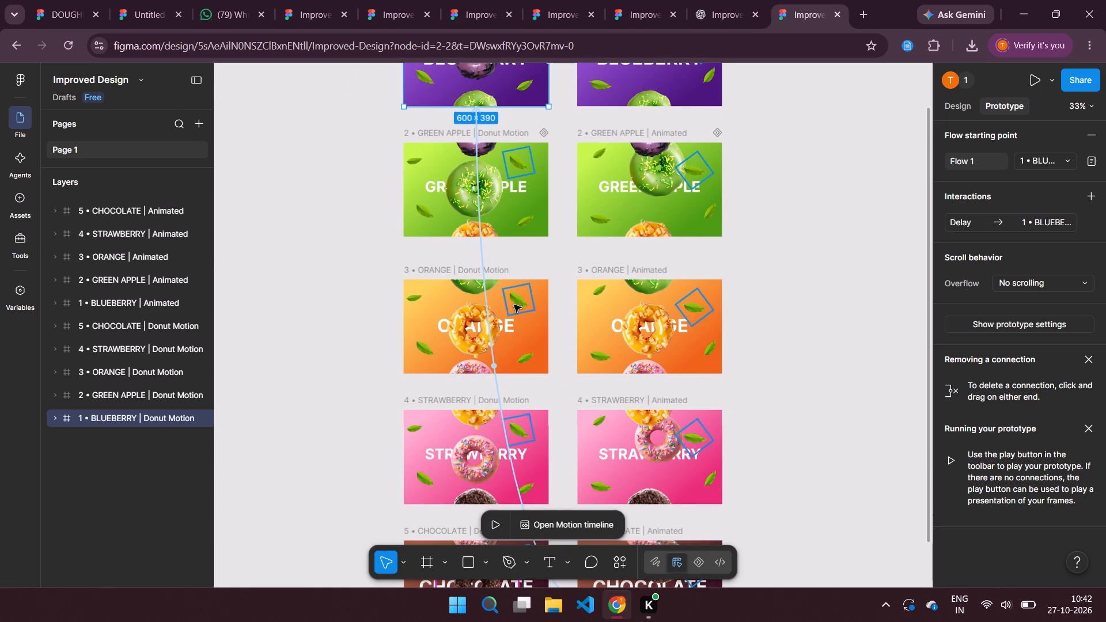
click(420, 214)
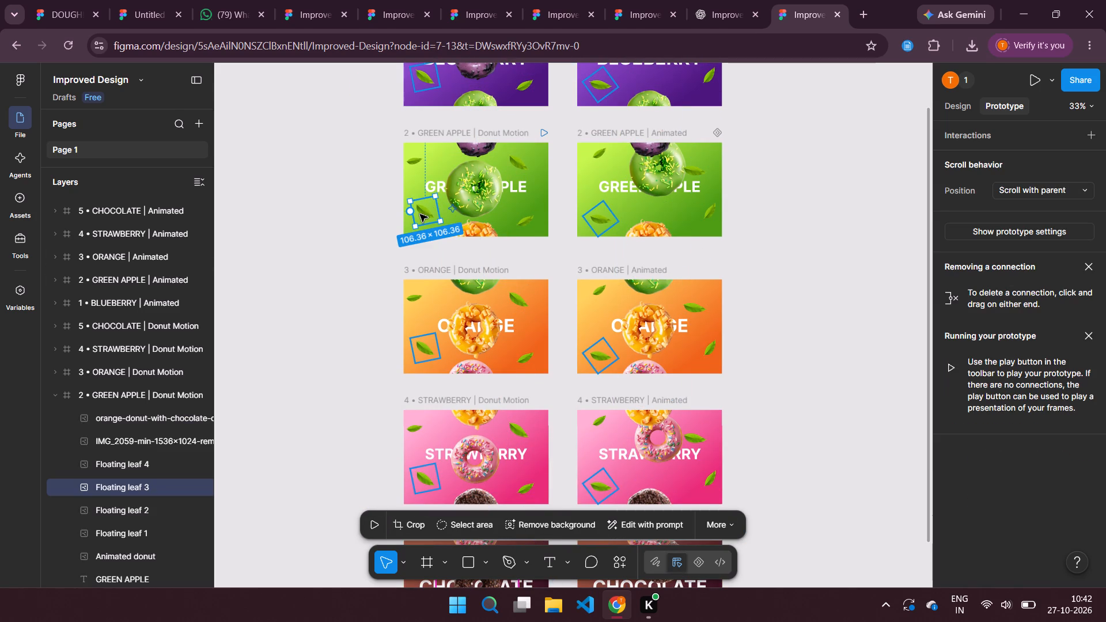
scroll(420, 214, up, 1)
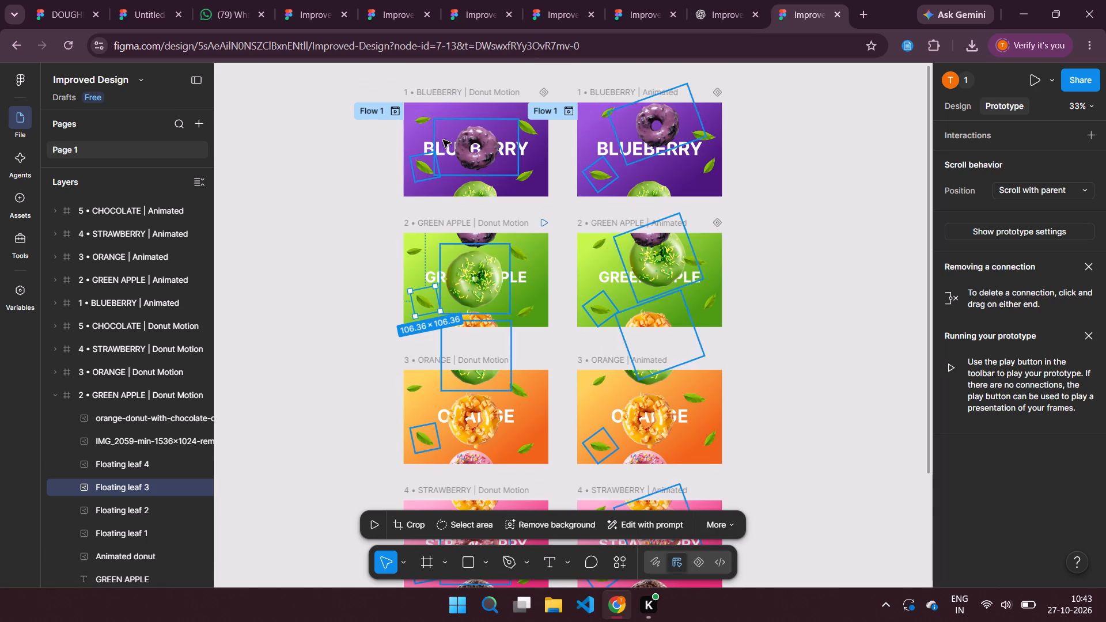
scroll(530, 256, down, 2)
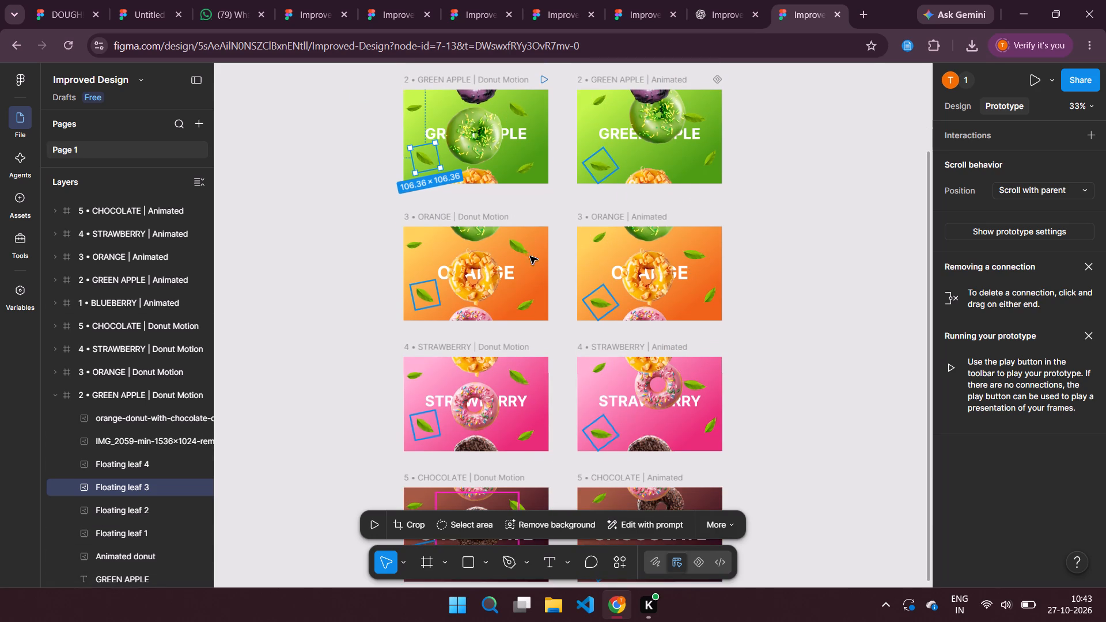
scroll(592, 416, down, 2)
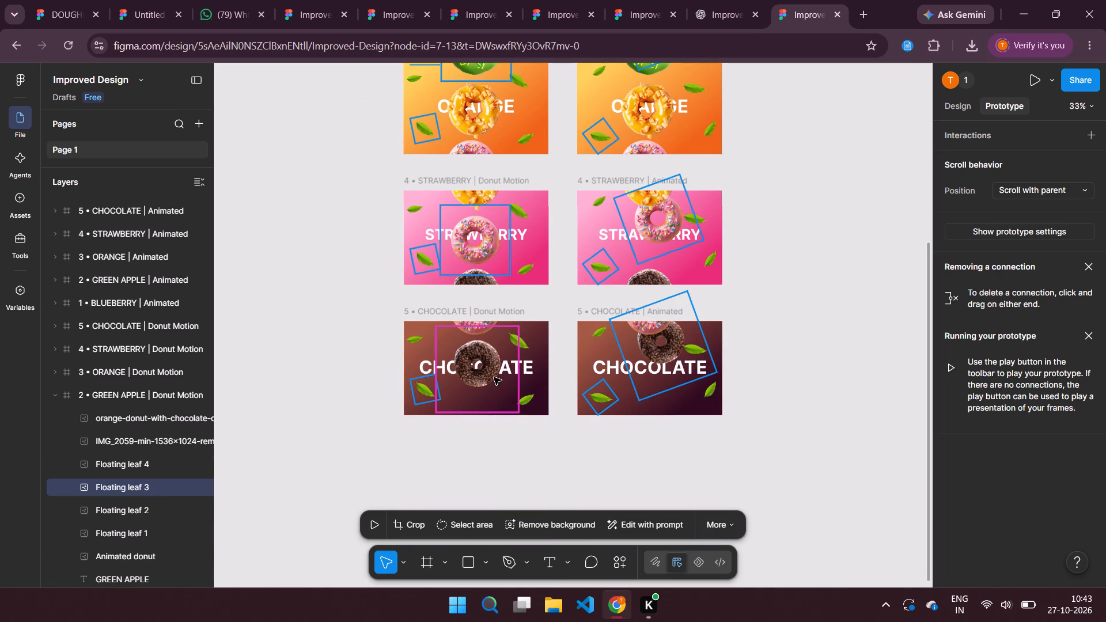
click(559, 447)
scroll(559, 447, up, 1)
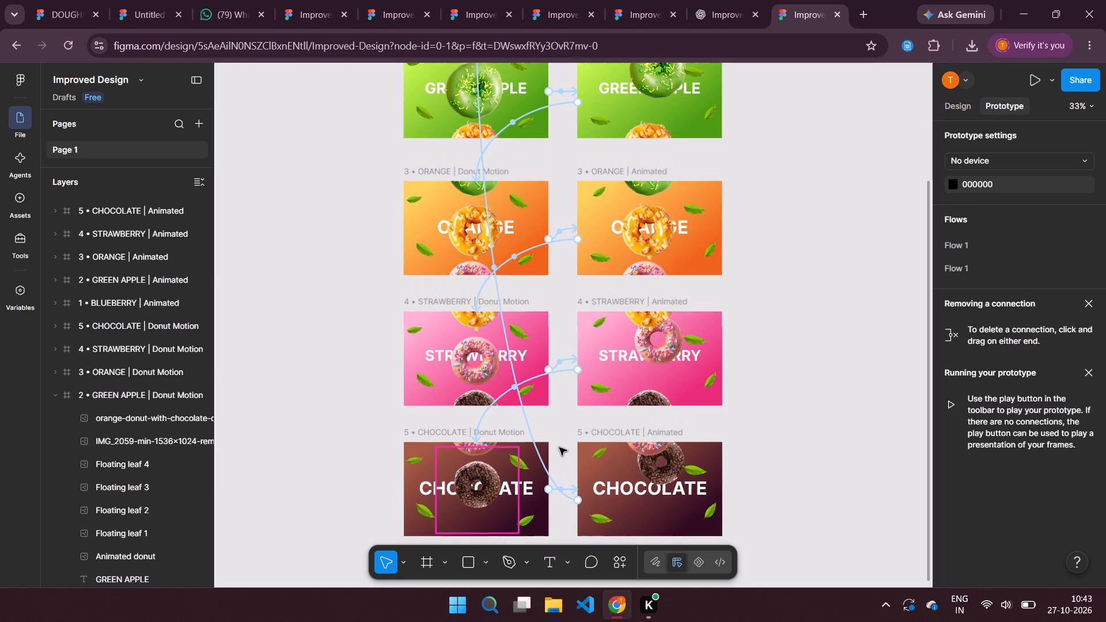
scroll(559, 447, up, 1)
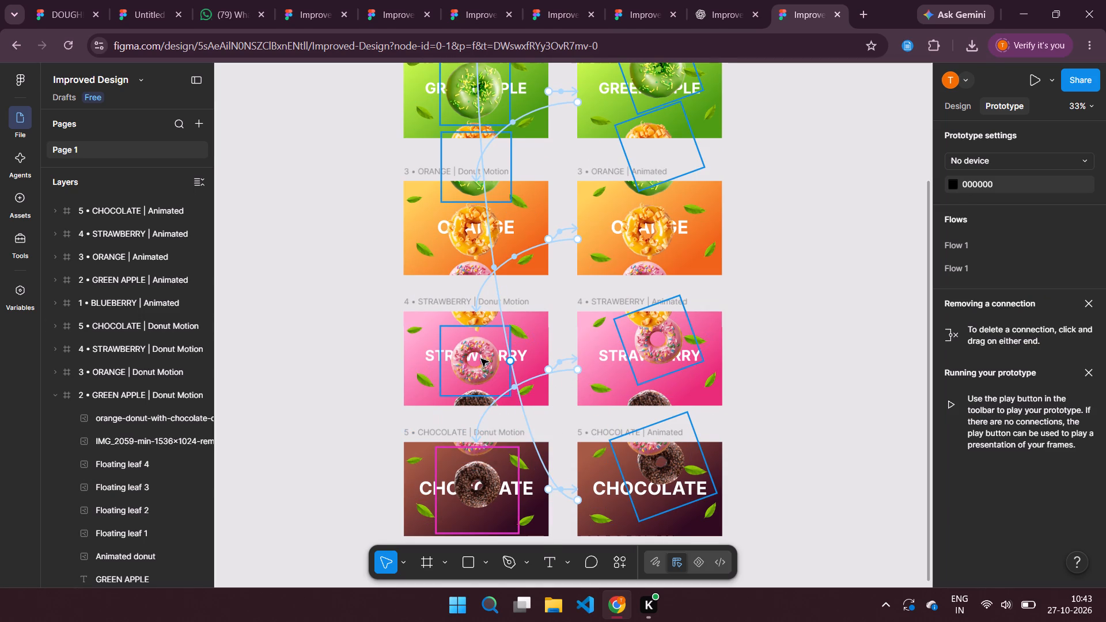
scroll(481, 359, up, 1)
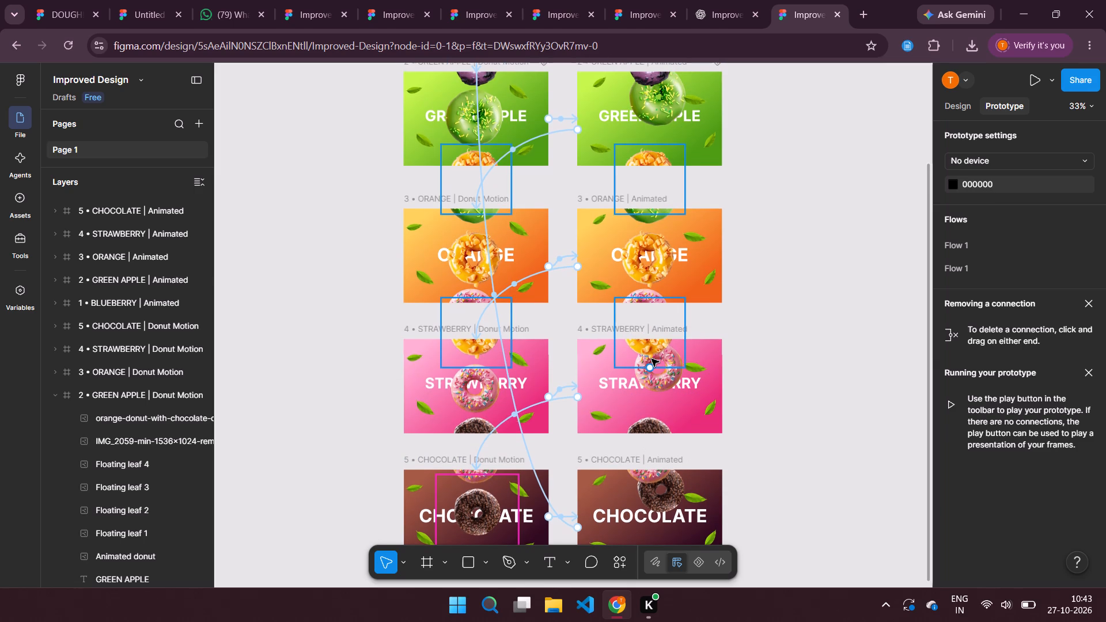